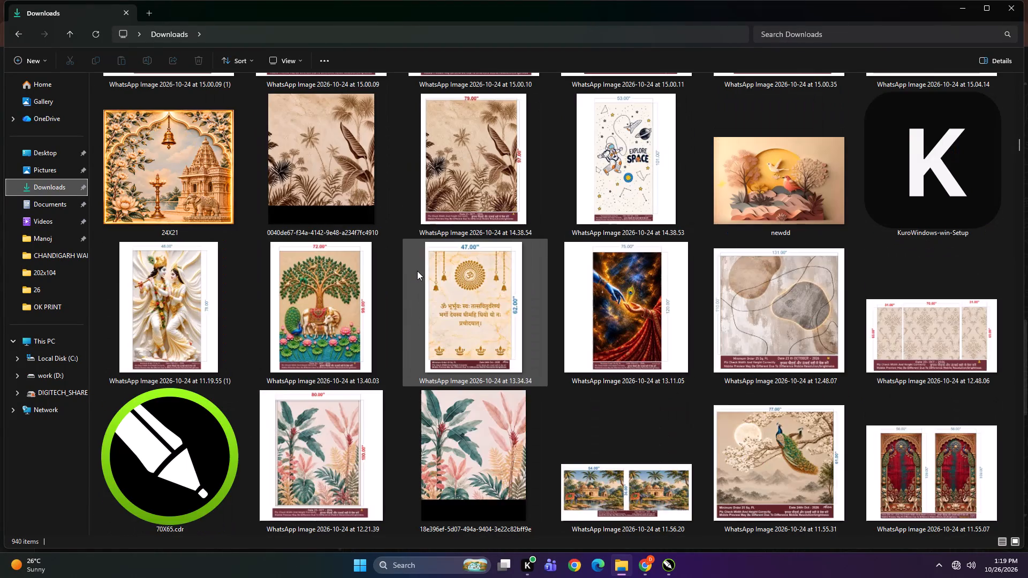
# Look through the design image thumbnails in the Downloads folder, from the newest files back to those dated 2026-10-22.
pyautogui.scroll(-4, 417, 271)
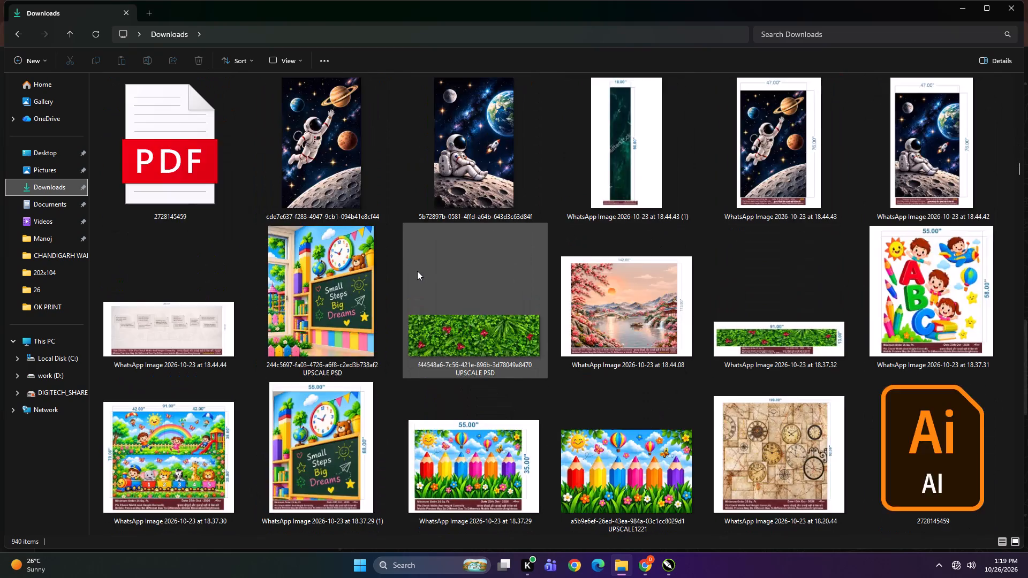
pyautogui.scroll(-3, 417, 271)
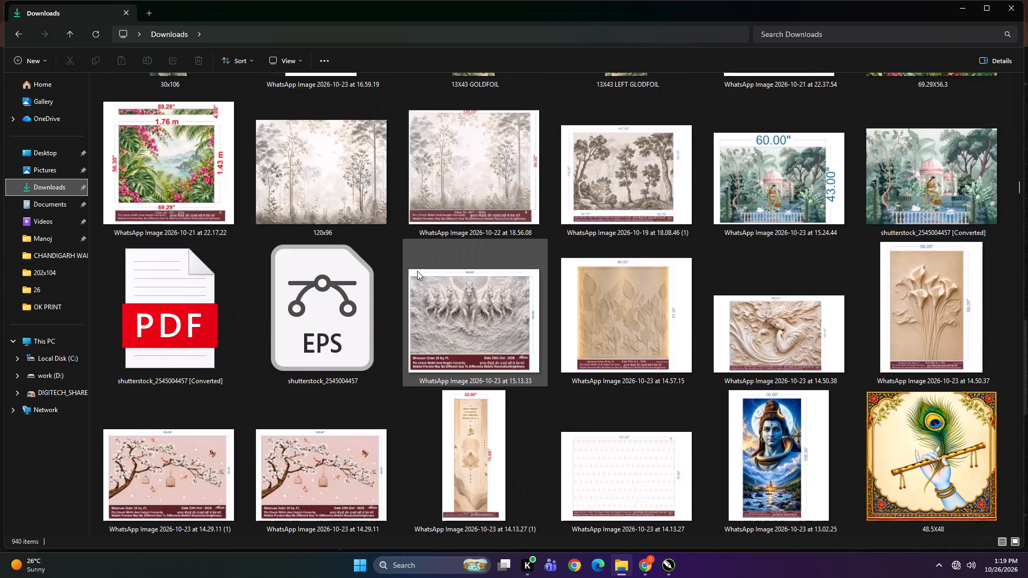
pyautogui.scroll(-4, 417, 271)
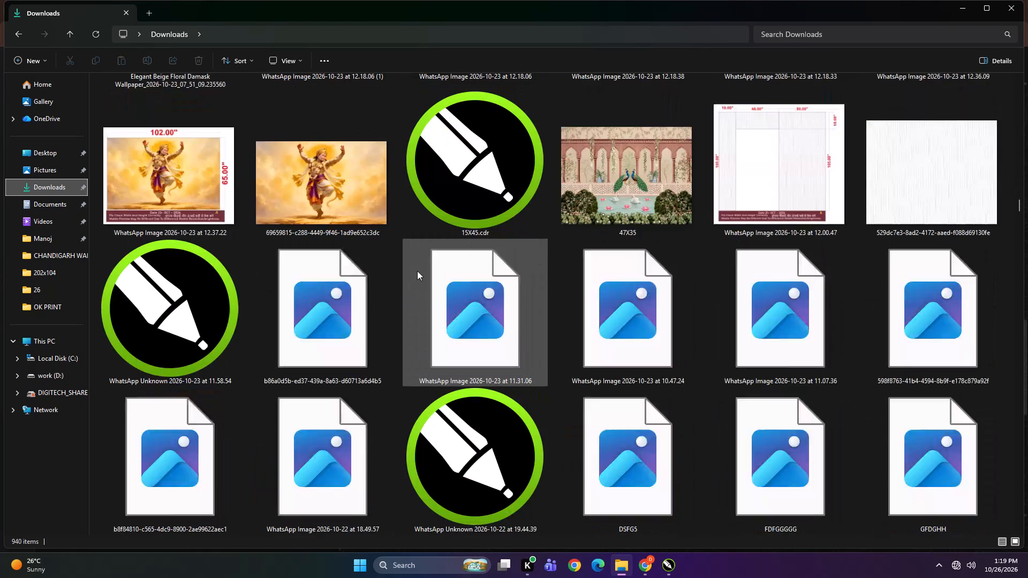
pyautogui.scroll(-3, 417, 271)
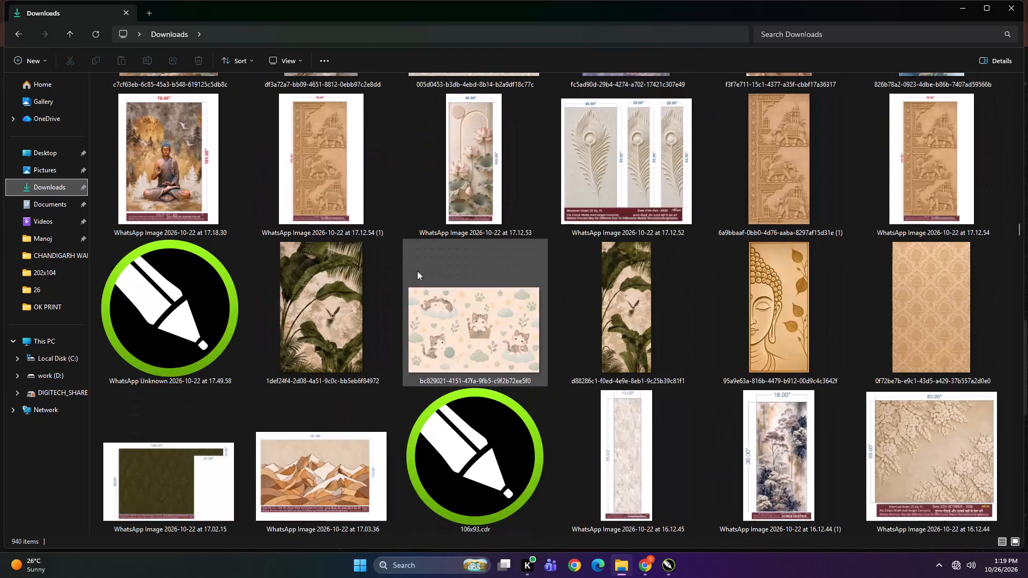
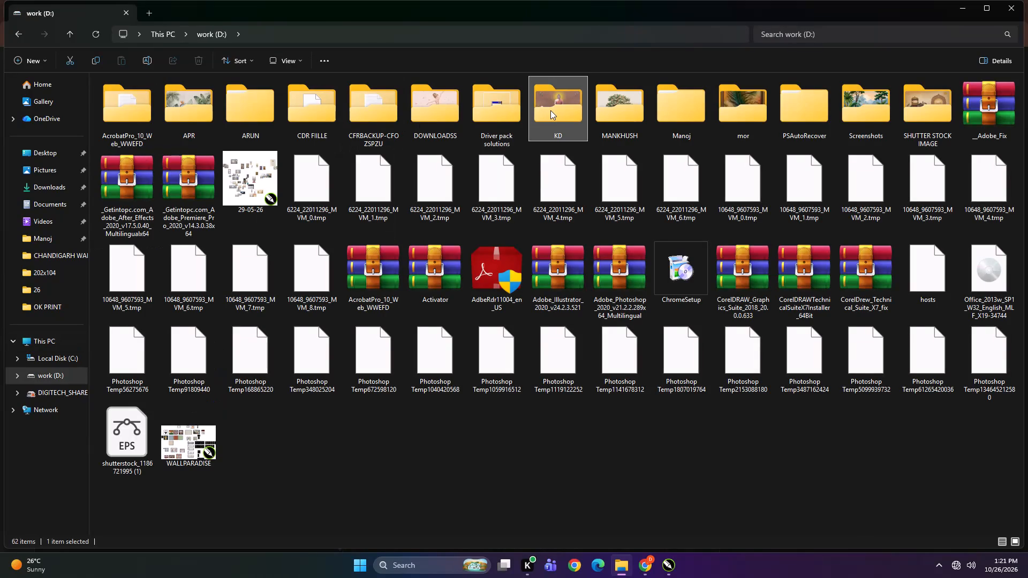
# Open the PRINT OKK folder of day 25, inside KD's PRINT FILE folder on the work (D:) drive.
pyautogui.doubleClick(550, 110)
pyautogui.doubleClick(282, 136)
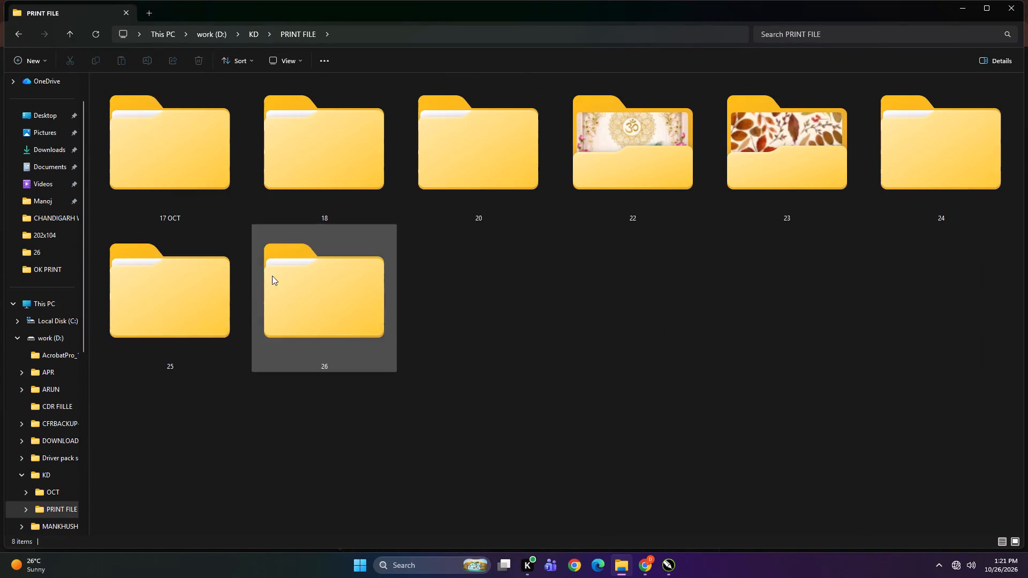
pyautogui.doubleClick(186, 297)
pyautogui.doubleClick(189, 88)
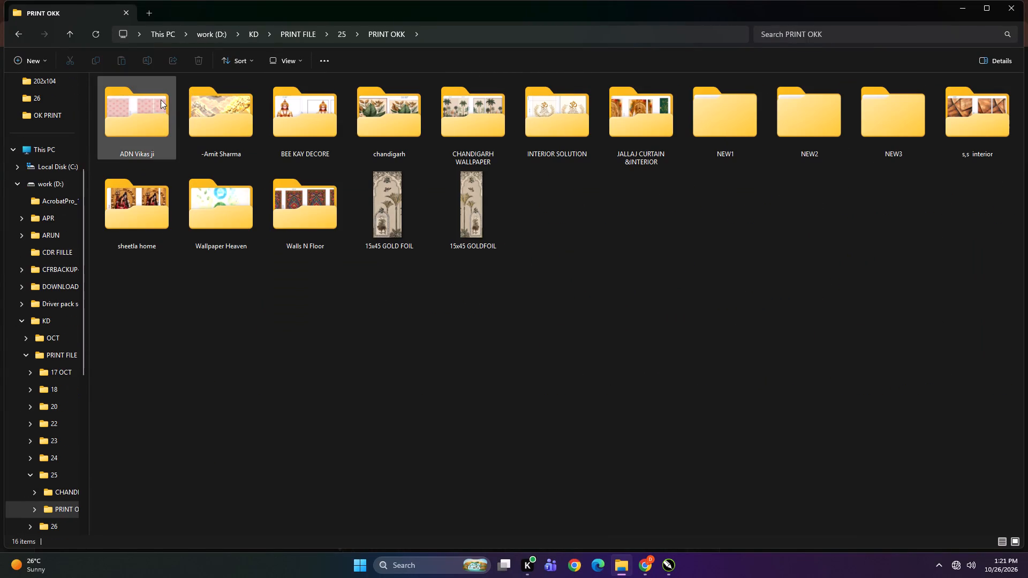
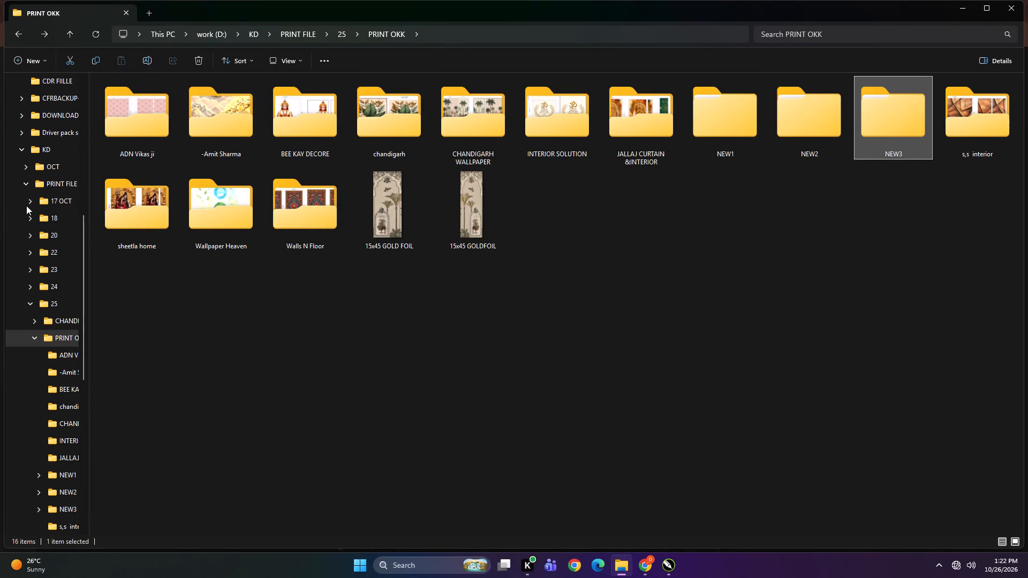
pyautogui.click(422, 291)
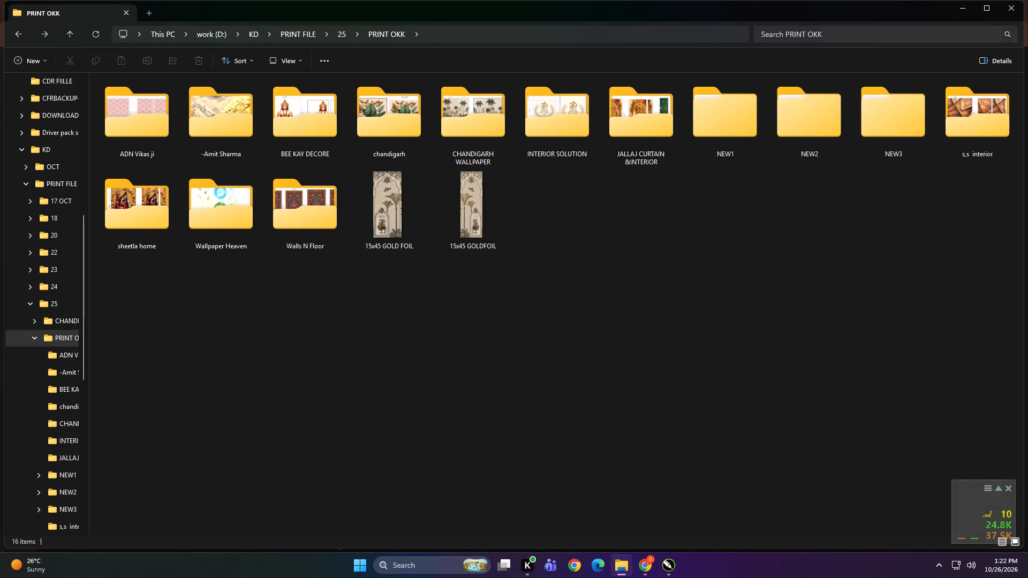
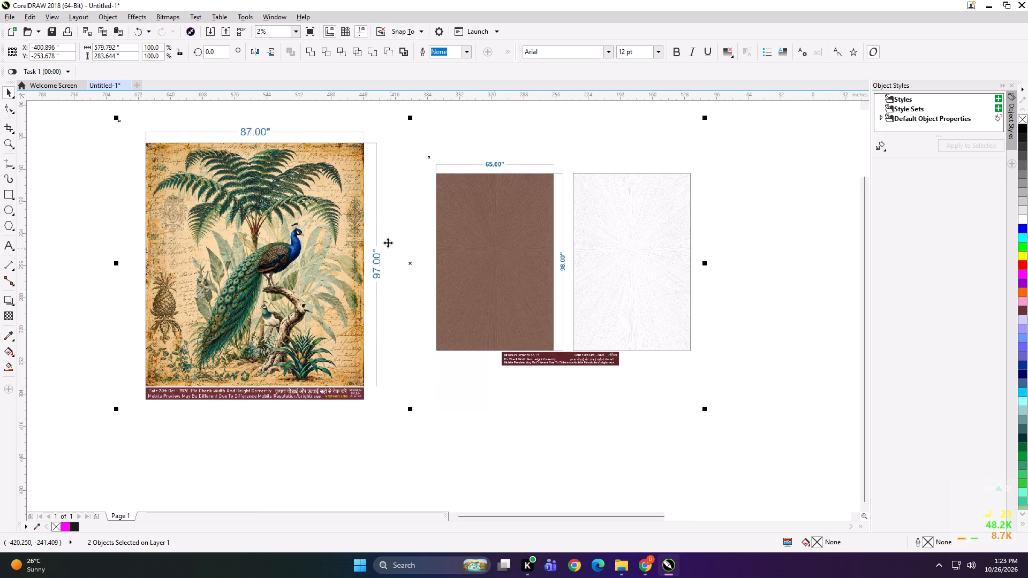
pyautogui.click(735, 183)
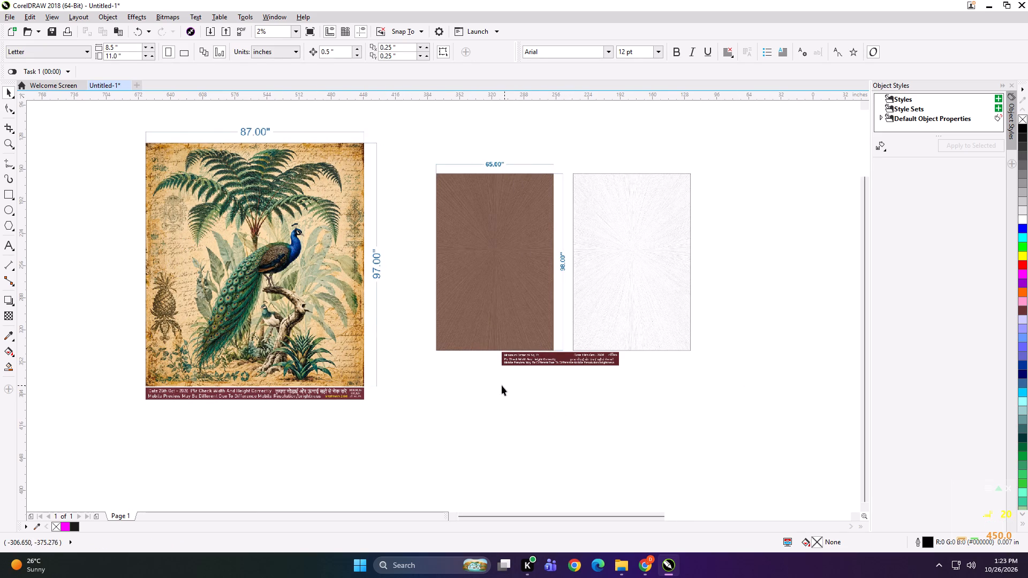
pyautogui.scroll(2, 521, 213)
pyautogui.scroll(-2, 516, 195)
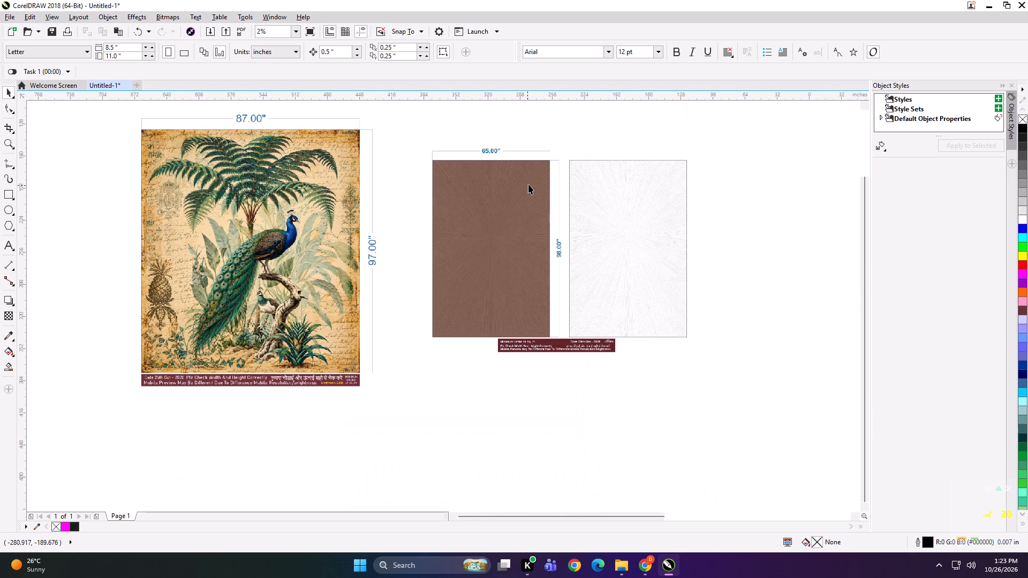
# Switch to the Downloads folder in File Explorer and look through the newest design image thumbnails.
pyautogui.click(632, 577)
pyautogui.scroll(-1, 453, 336)
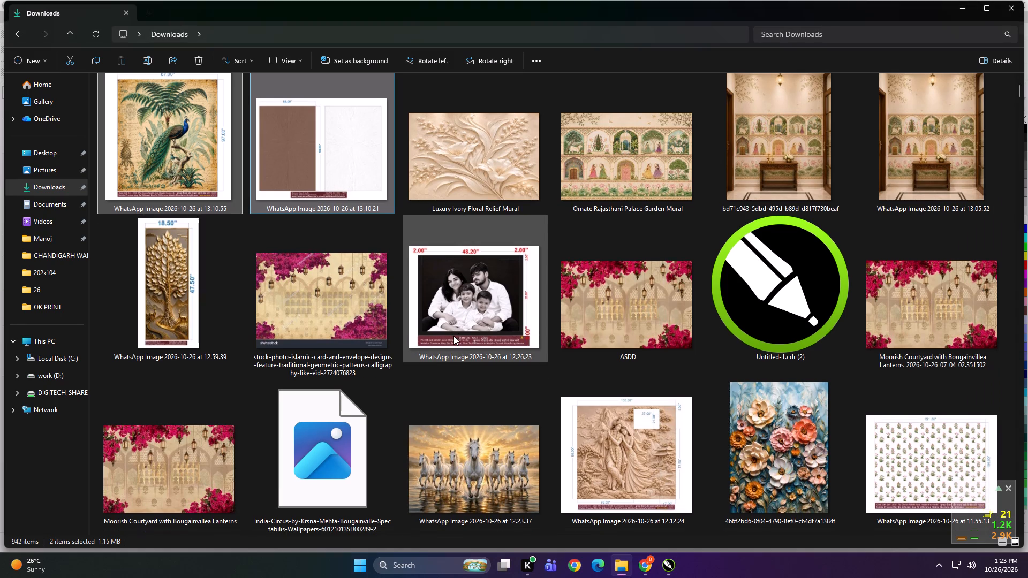
# Look through the design thumbnails in the Downloads folder, from the most recent files back to 23 October.
pyautogui.scroll(-2, 462, 310)
pyautogui.scroll(-1, 512, 288)
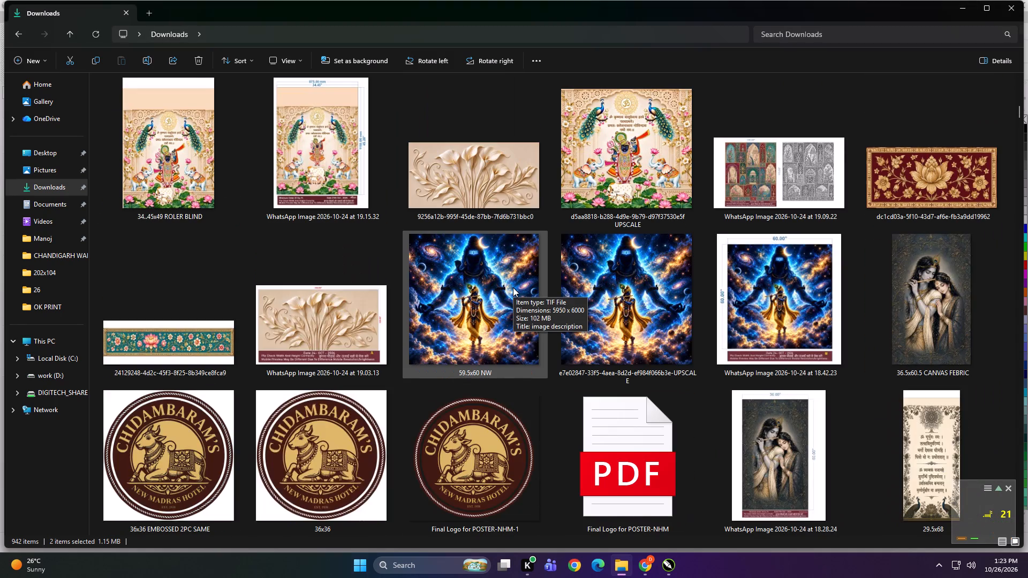
pyautogui.scroll(-3, 513, 287)
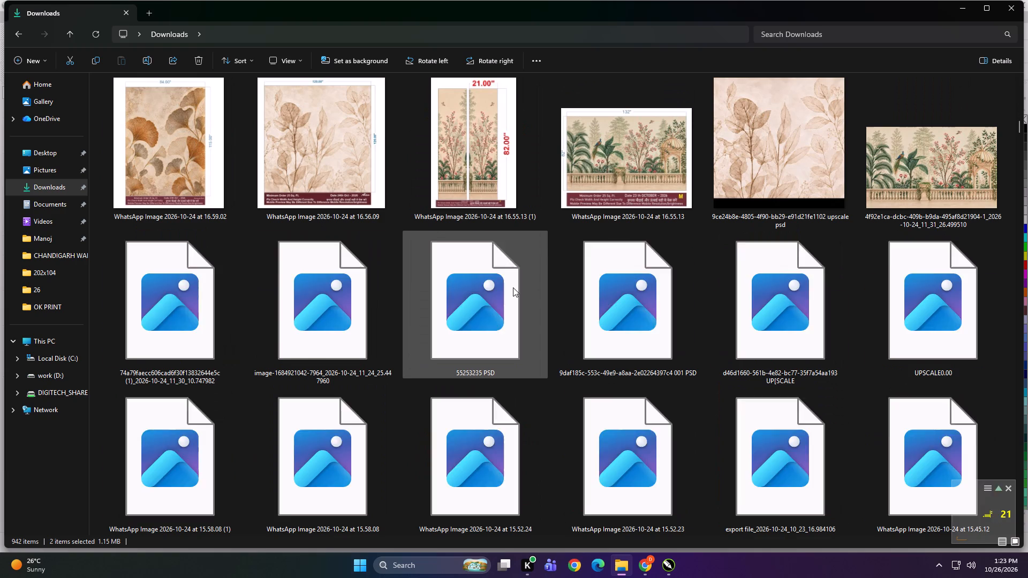
pyautogui.scroll(-2, 513, 287)
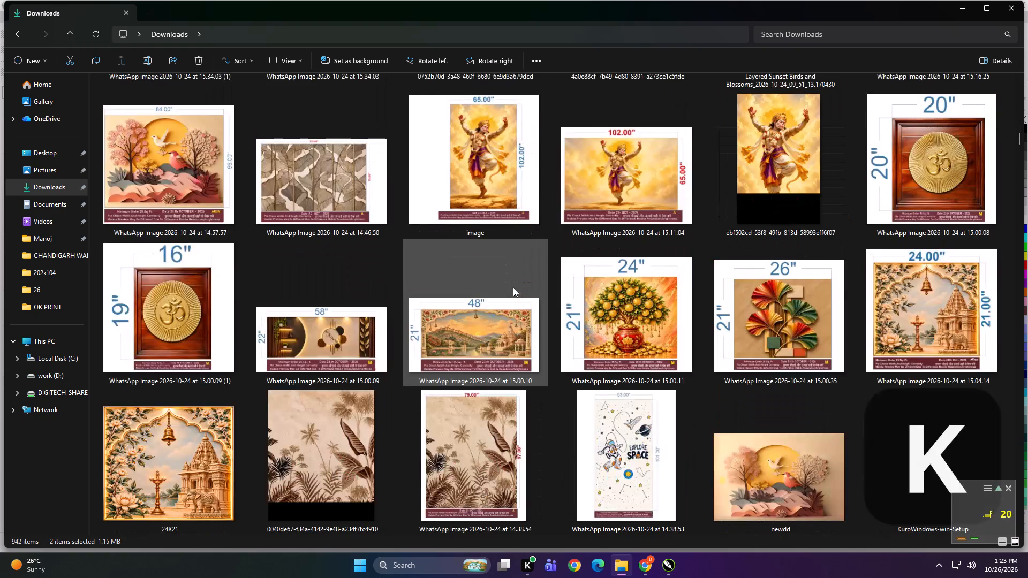
pyautogui.scroll(-3, 513, 287)
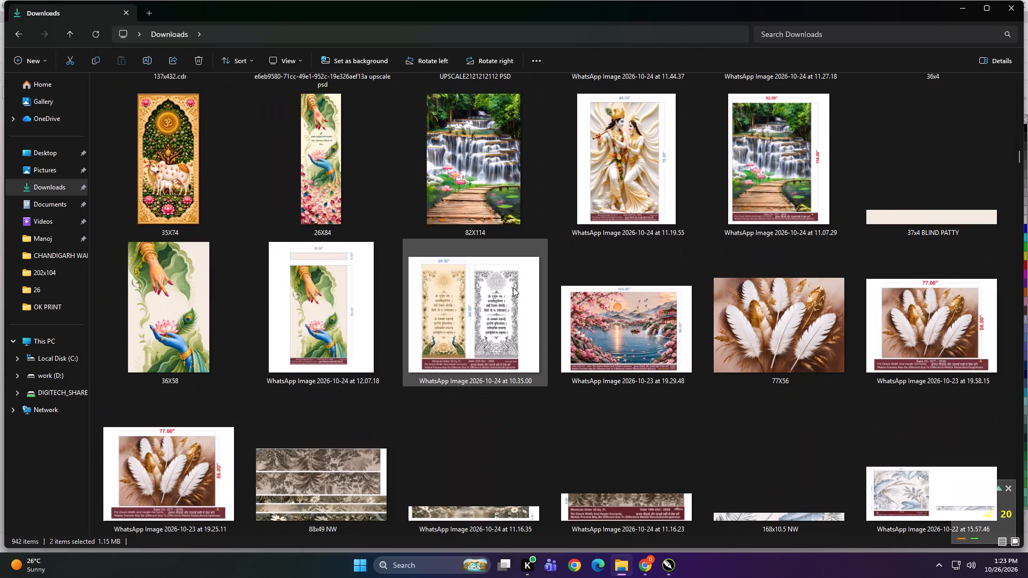
pyautogui.scroll(-4, 513, 287)
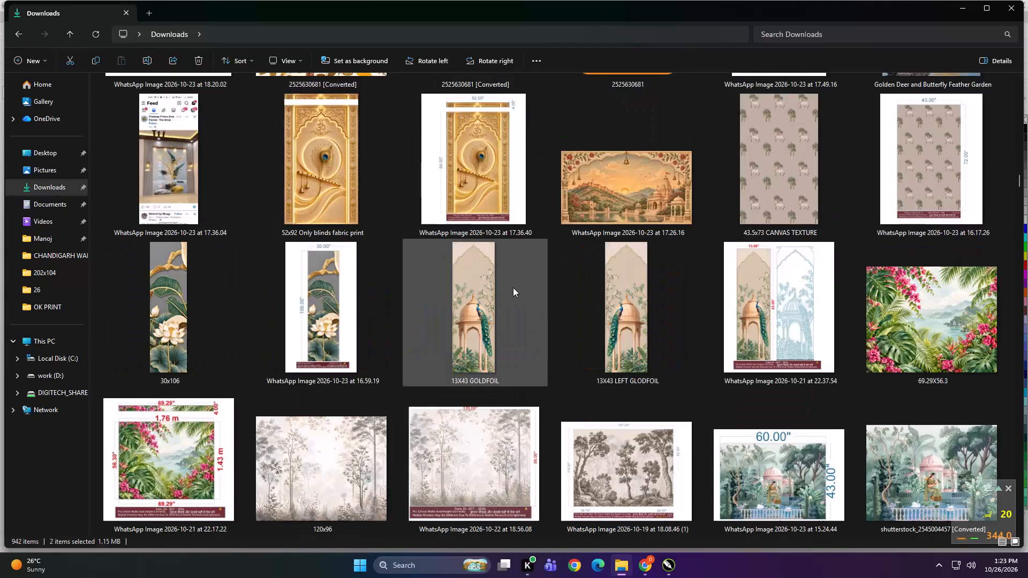
pyautogui.scroll(-2, 513, 287)
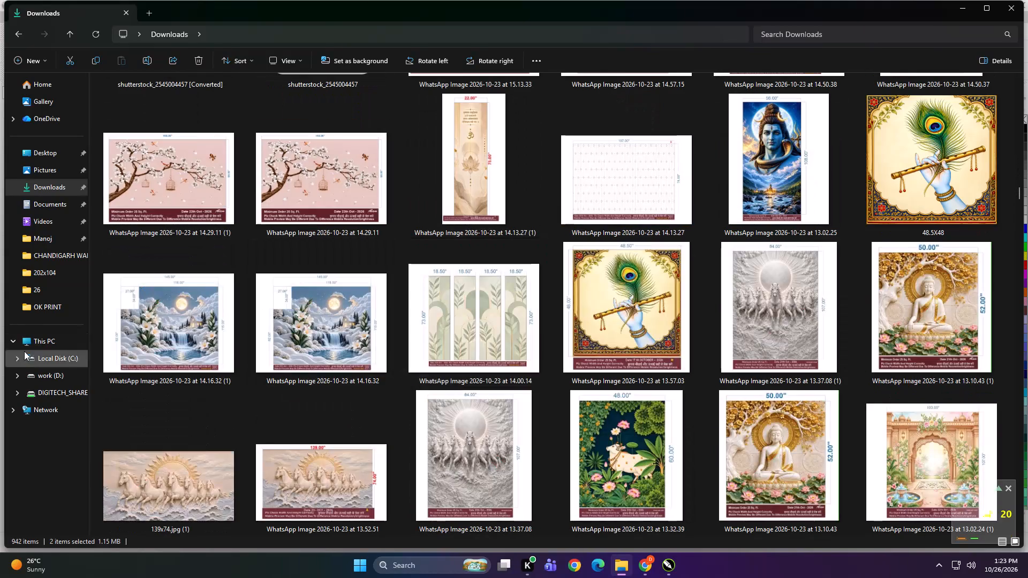
# Examine the contents of folders 25, 24 and 23 inside the "file" folder on the DIGITECH_SHAREDRIVE (Z:) drive.
pyautogui.click(26, 346)
pyautogui.click(155, 196)
pyautogui.doubleClick(217, 367)
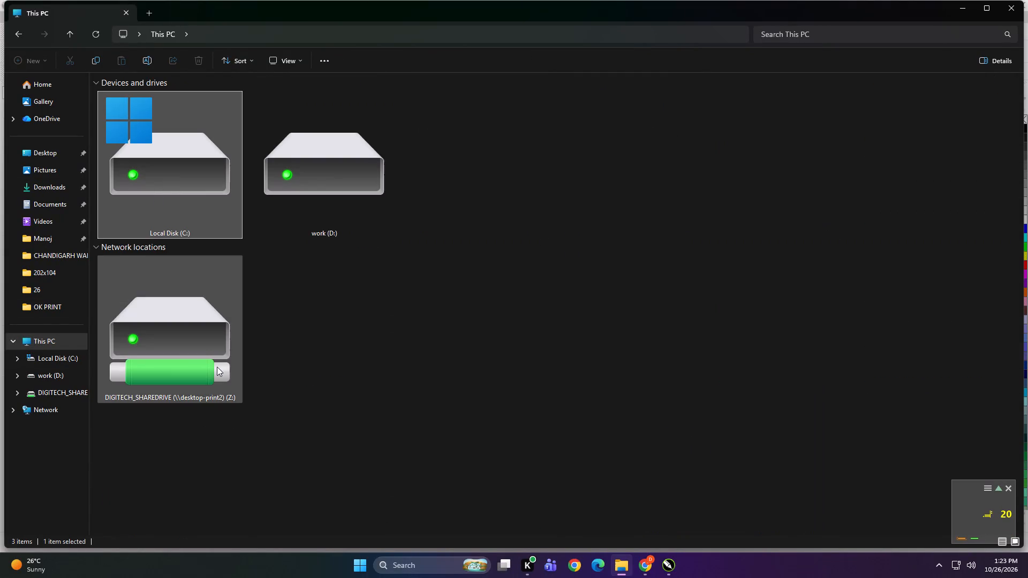
pyautogui.doubleClick(392, 127)
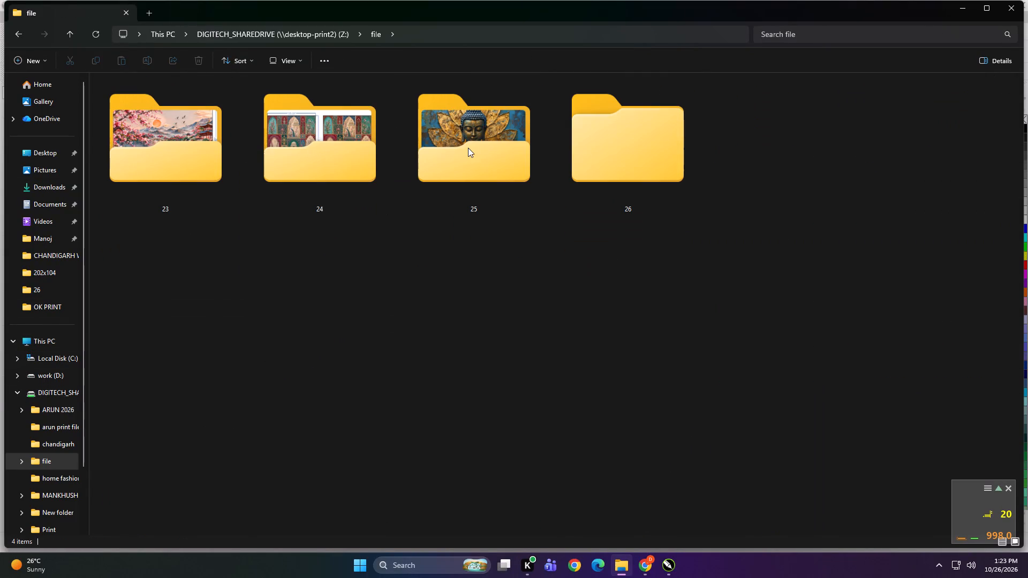
pyautogui.click(468, 148)
pyautogui.click(468, 148)
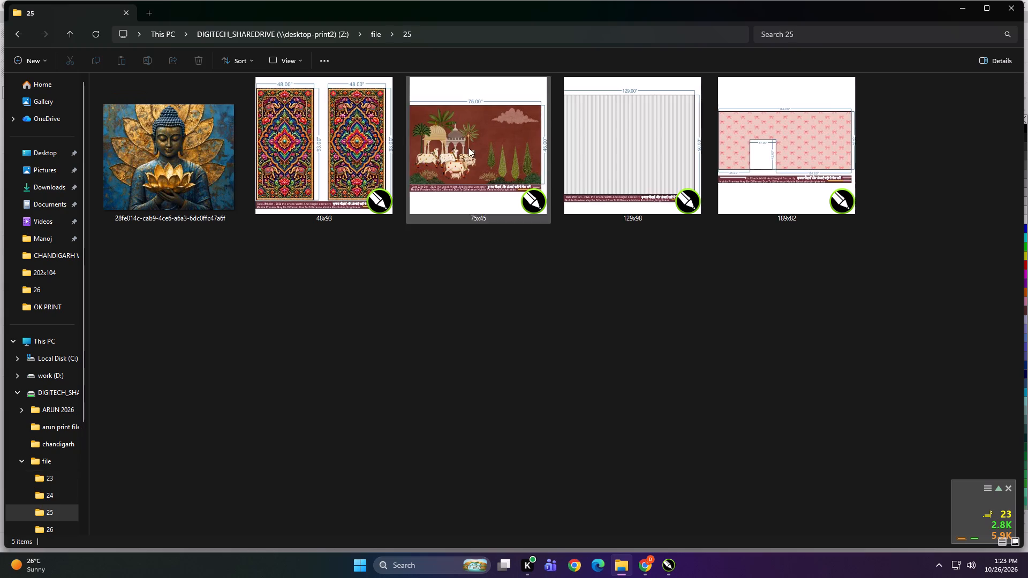
pyautogui.click(432, 372)
pyautogui.press('BackSpace')
pyautogui.doubleClick(335, 165)
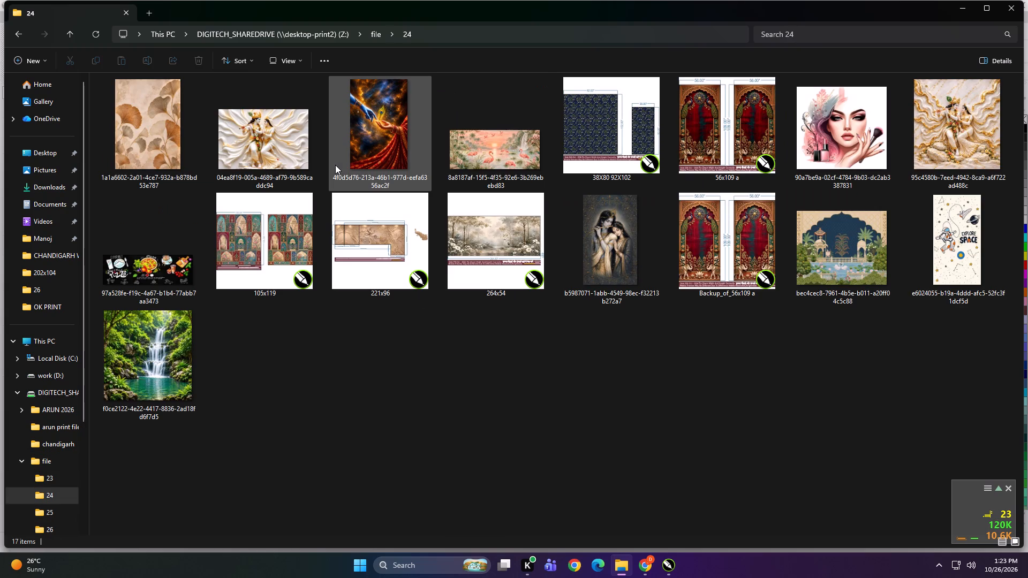
pyautogui.press('BackSpace')
pyautogui.doubleClick(229, 165)
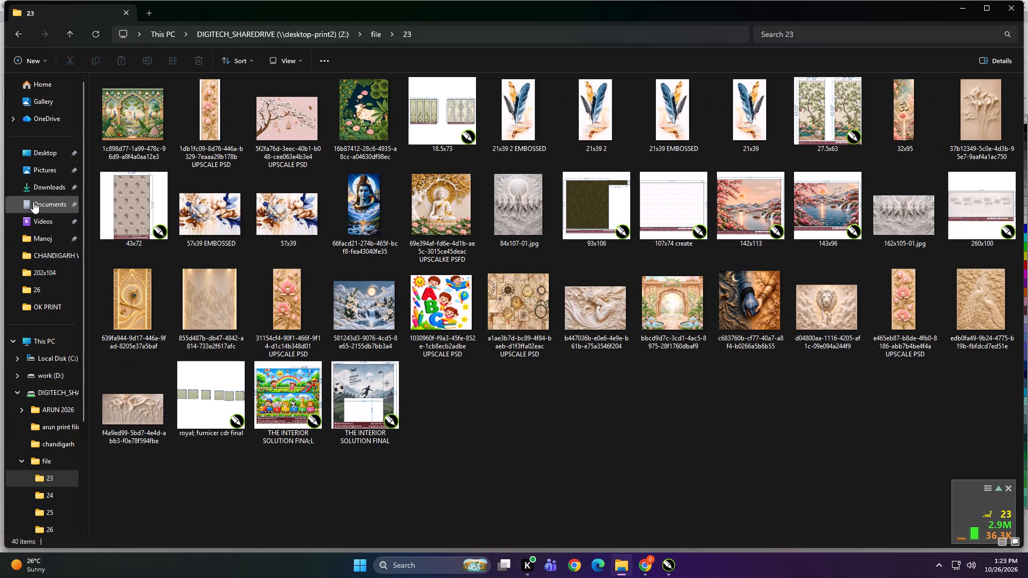
# Return to the Downloads folder and look through its design thumbnails and folders as far as the "Earlier this month" group.
pyautogui.click(46, 185)
pyautogui.scroll(-1, 460, 282)
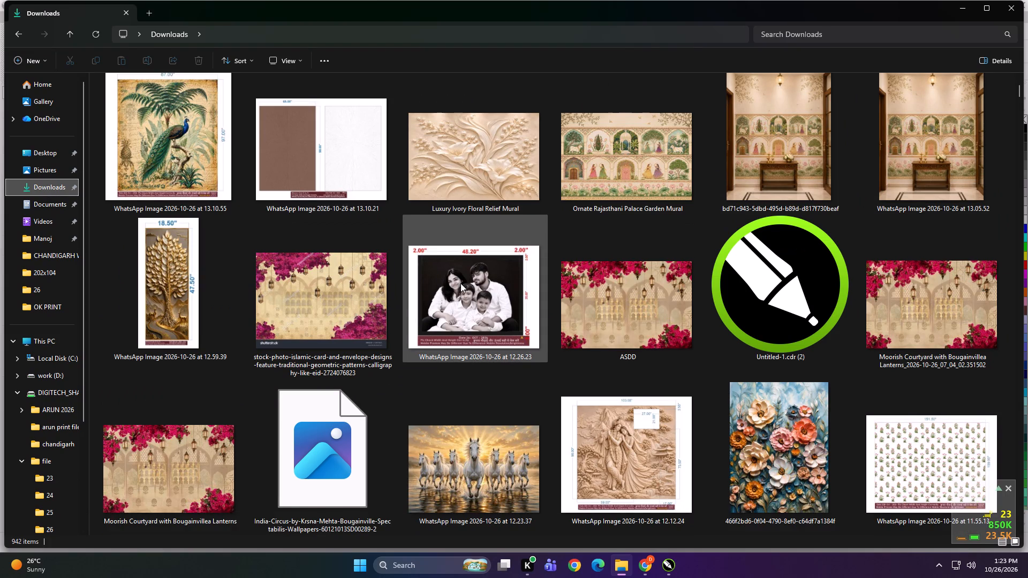
pyautogui.scroll(-3, 460, 283)
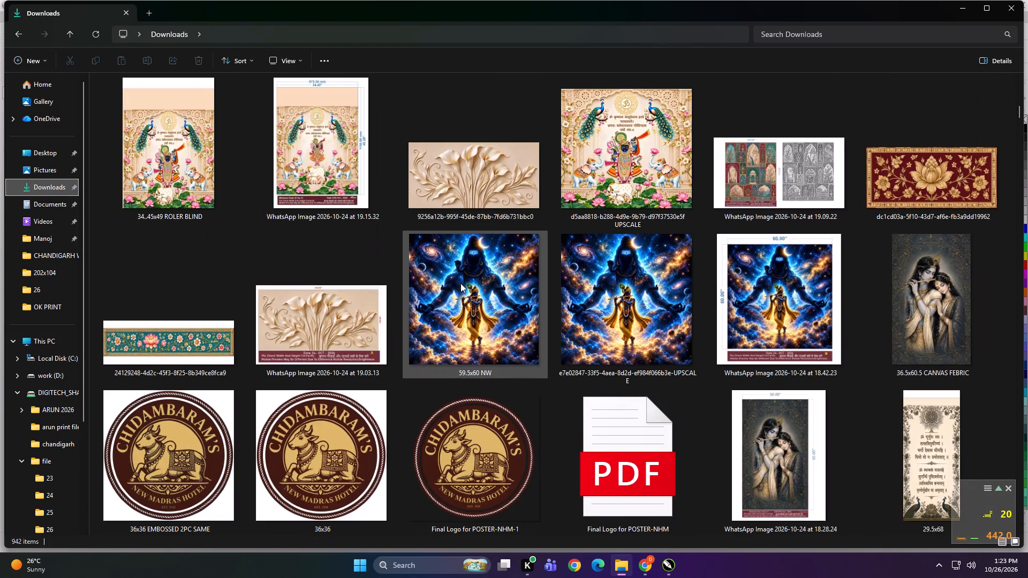
pyautogui.scroll(-3, 460, 283)
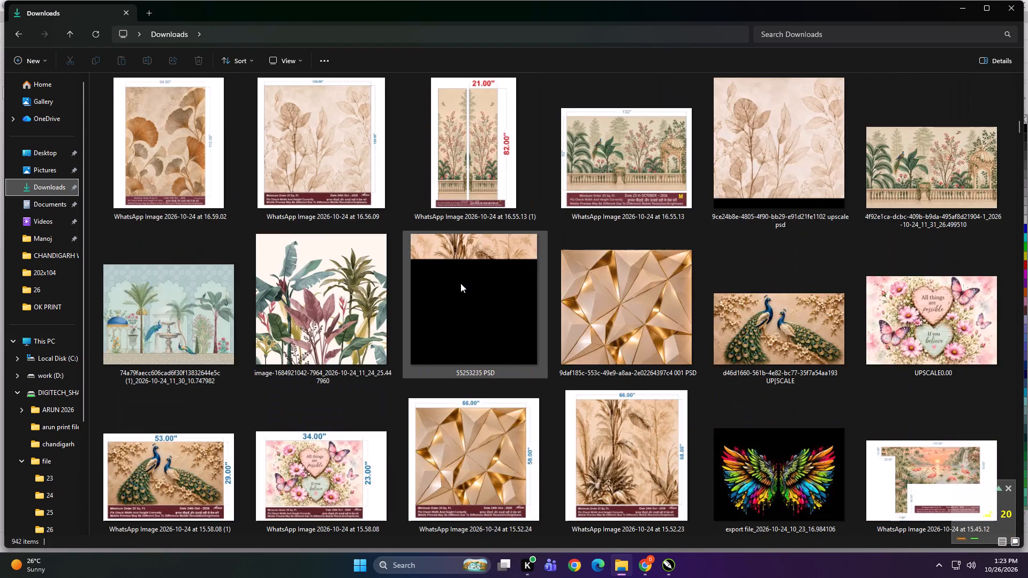
pyautogui.scroll(-3, 460, 283)
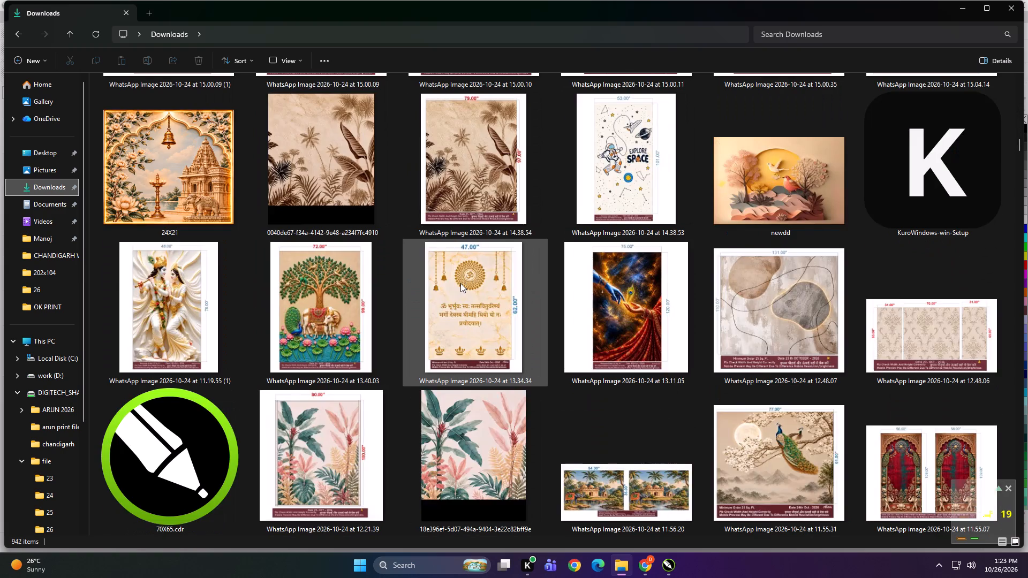
pyautogui.scroll(-3, 460, 283)
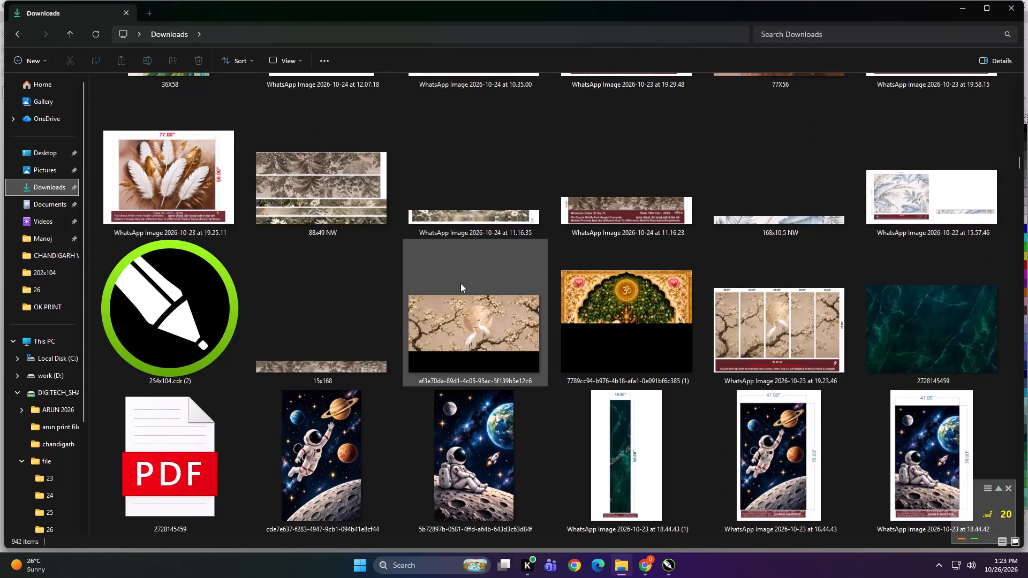
pyautogui.scroll(-4, 460, 283)
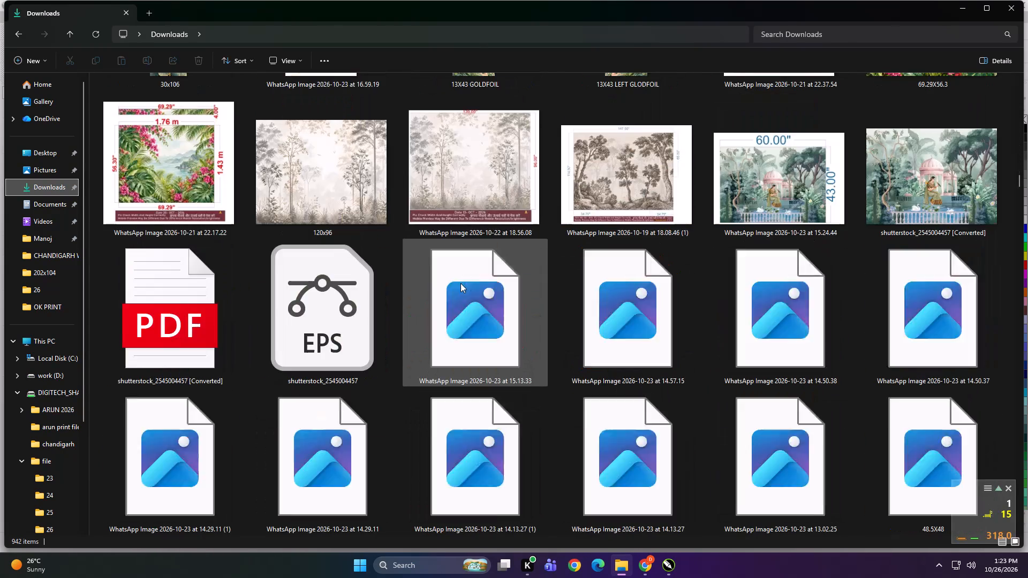
pyautogui.scroll(-4, 460, 283)
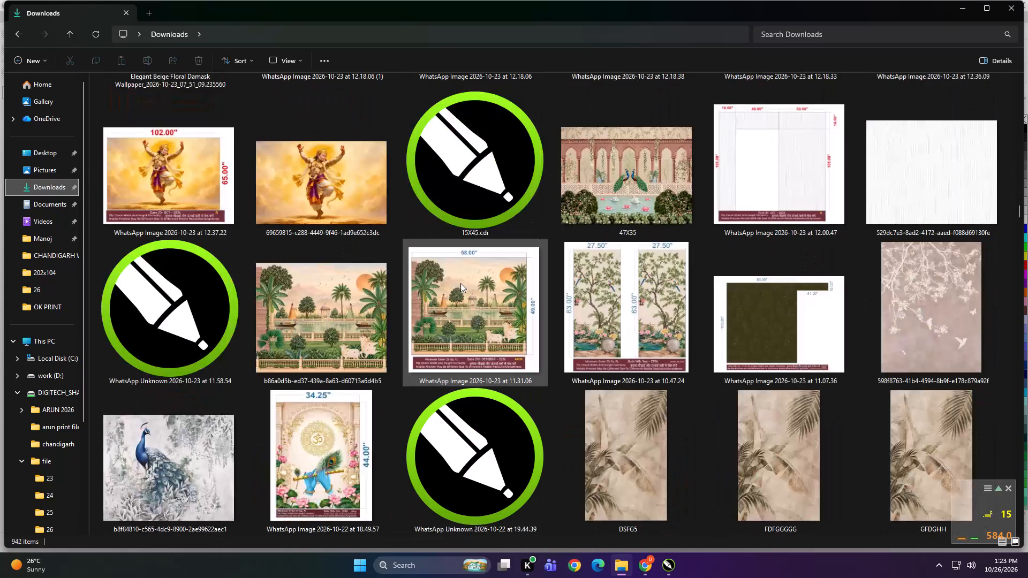
pyautogui.scroll(-3, 460, 283)
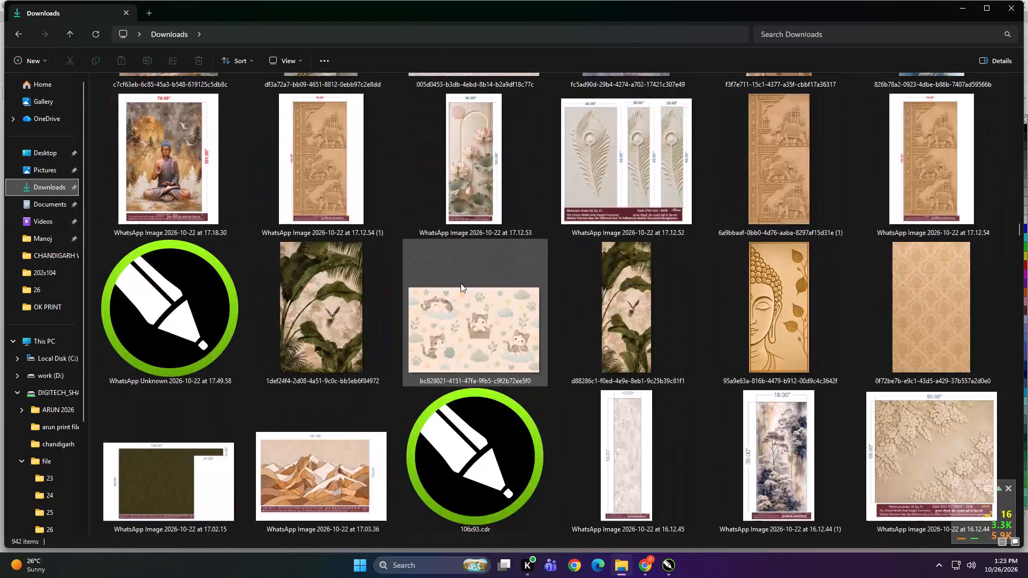
pyautogui.scroll(-1, 460, 283)
pyautogui.scroll(-1, 403, 336)
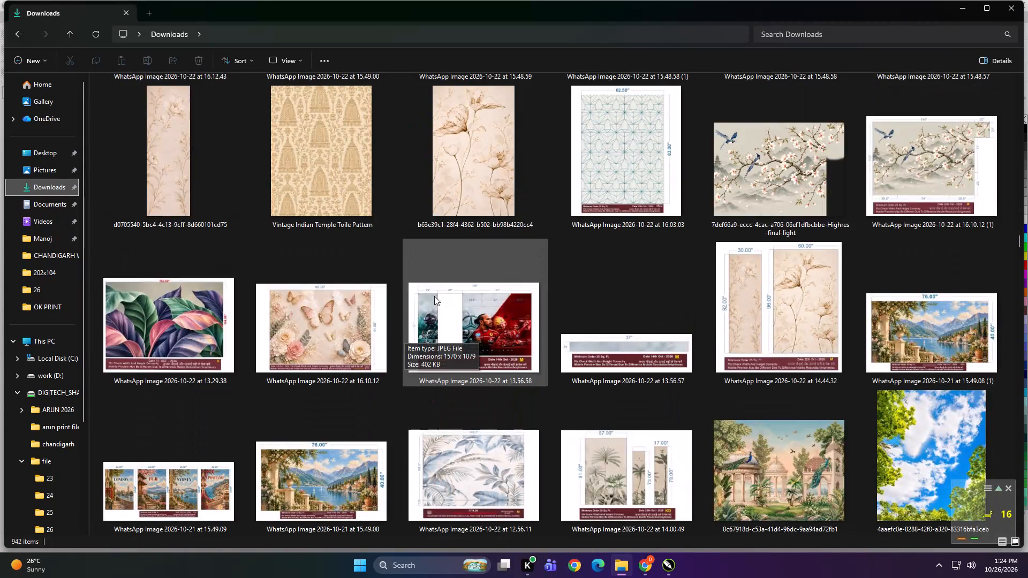
pyautogui.scroll(-4, 540, 285)
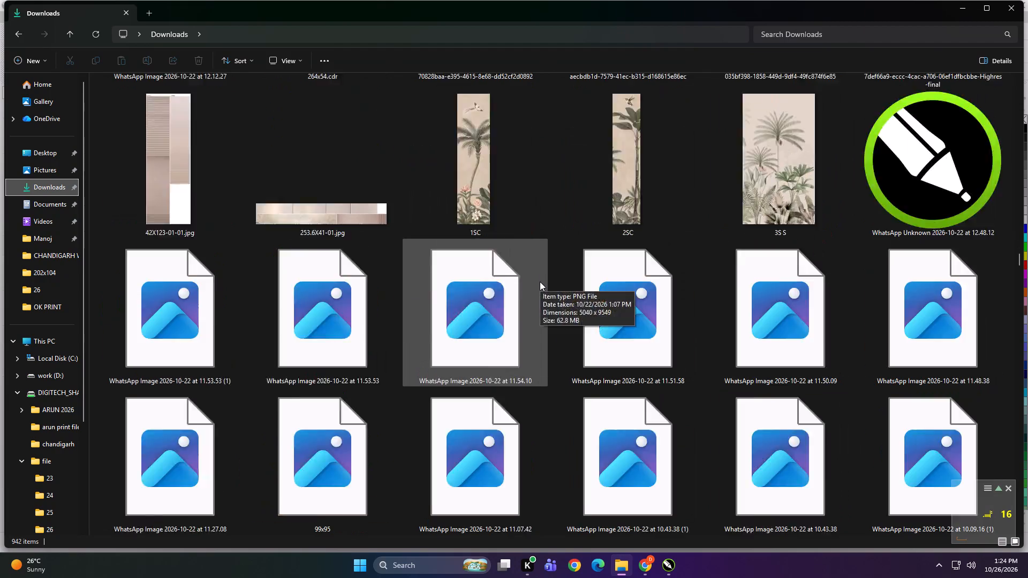
pyautogui.scroll(-1, 540, 282)
pyautogui.scroll(1, 540, 282)
pyautogui.scroll(-3, 540, 282)
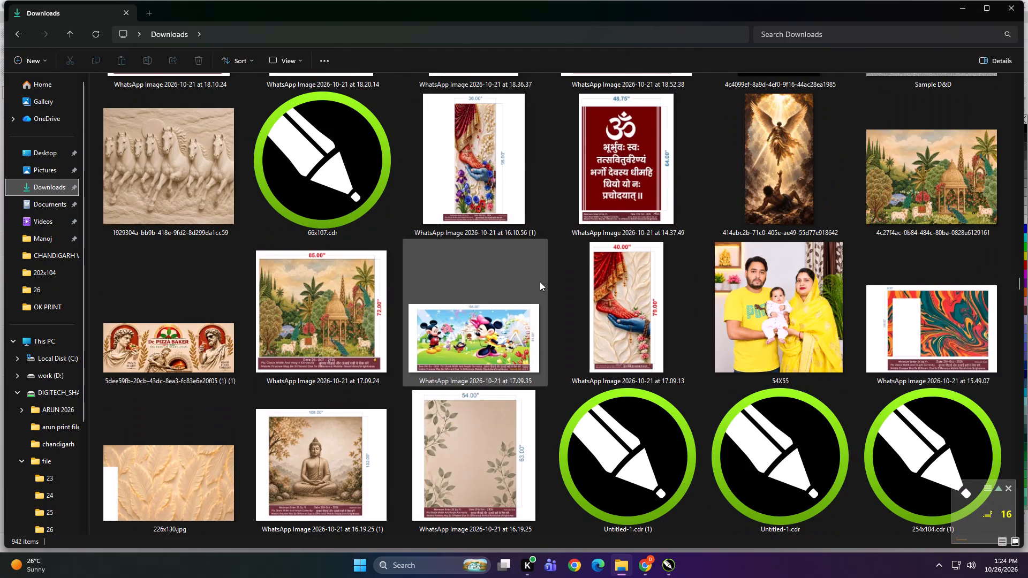
pyautogui.scroll(1, 540, 282)
pyautogui.scroll(-3, 540, 282)
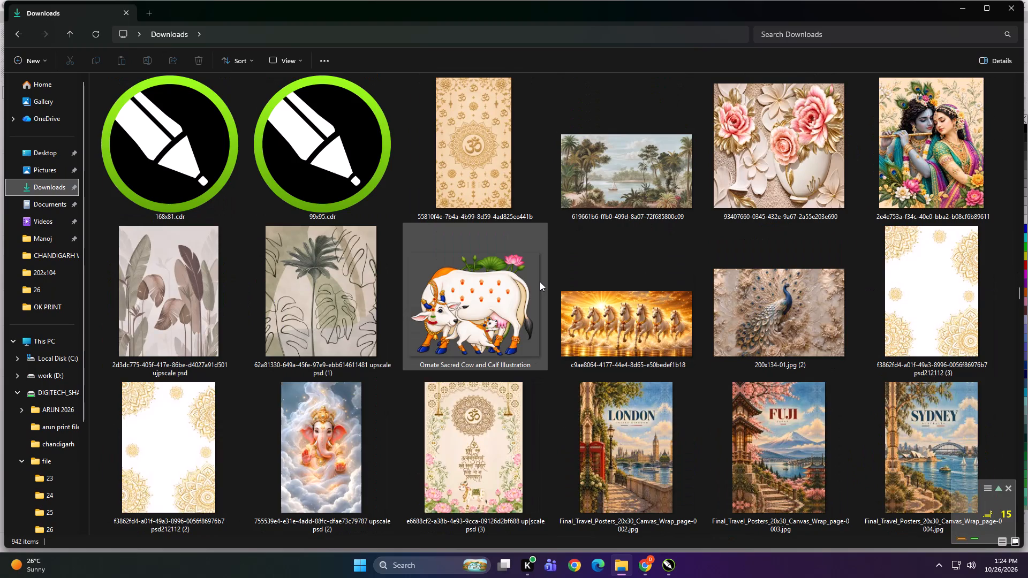
pyautogui.scroll(-6, 540, 282)
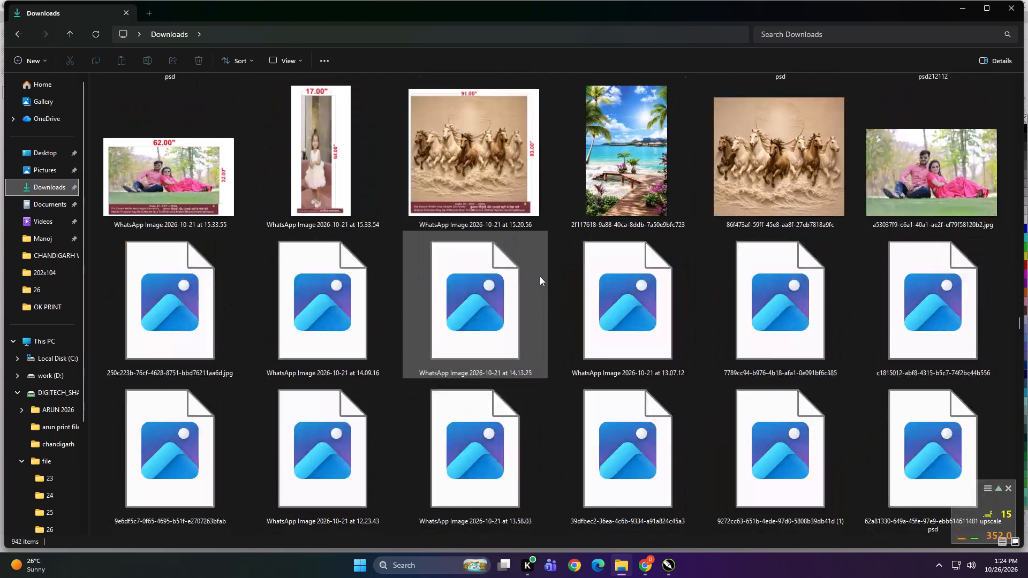
pyautogui.scroll(-4, 540, 276)
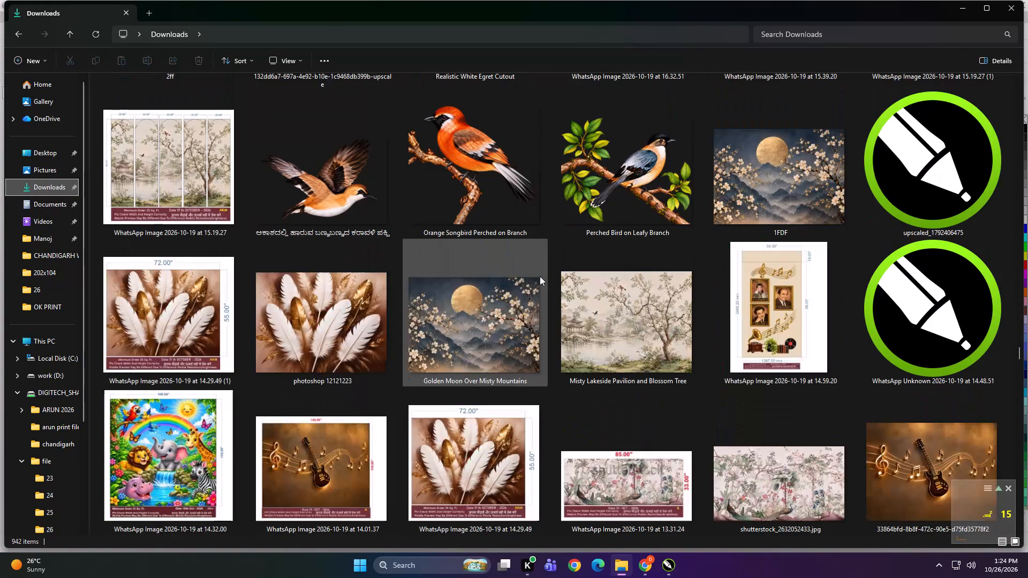
pyautogui.scroll(-5, 540, 276)
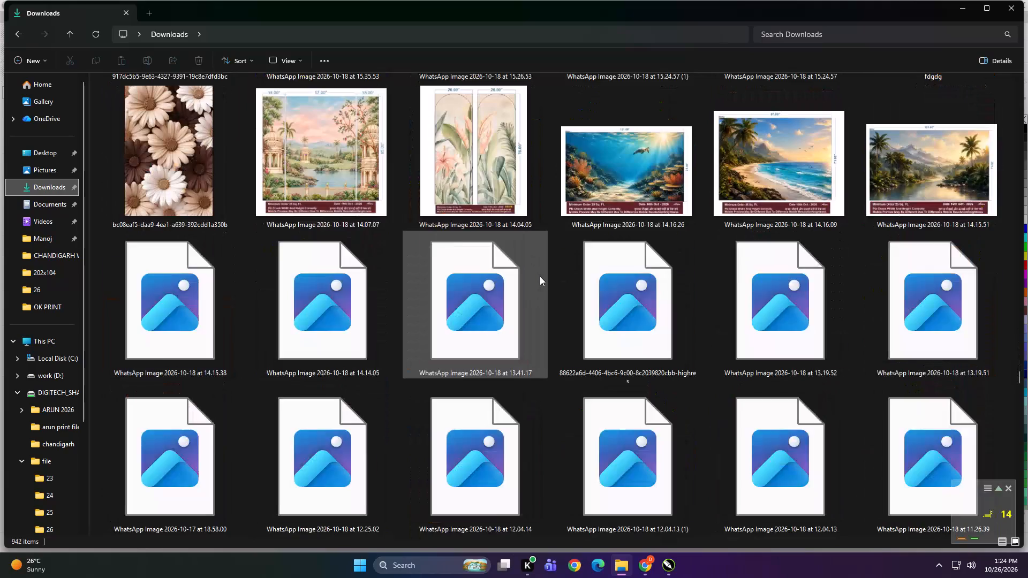
pyautogui.scroll(-2, 540, 276)
pyautogui.scroll(1, 540, 276)
pyautogui.scroll(-1, 540, 276)
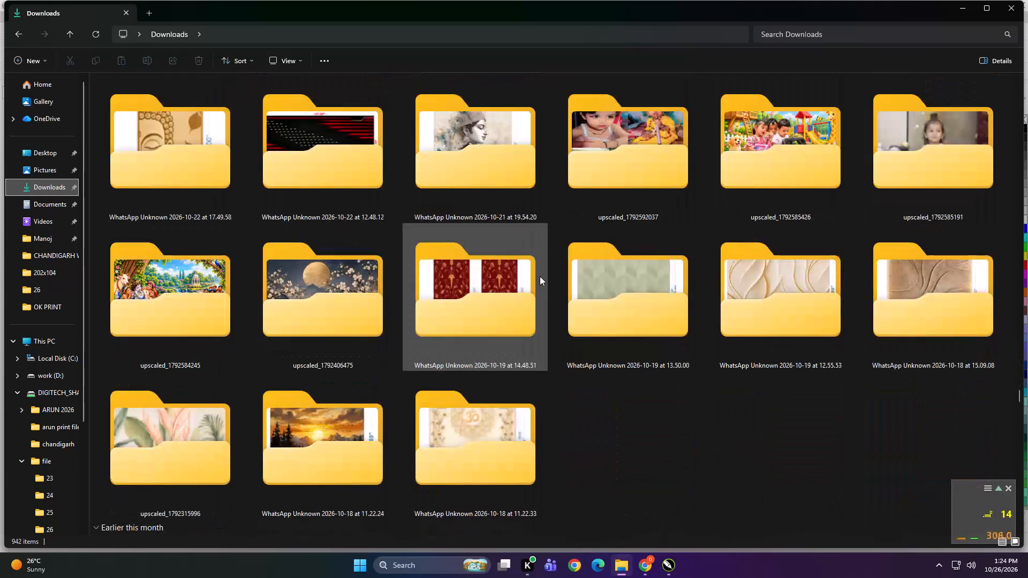
# Examine the design files and folders in the "Earlier this month" group of Downloads.
pyautogui.scroll(-2, 540, 276)
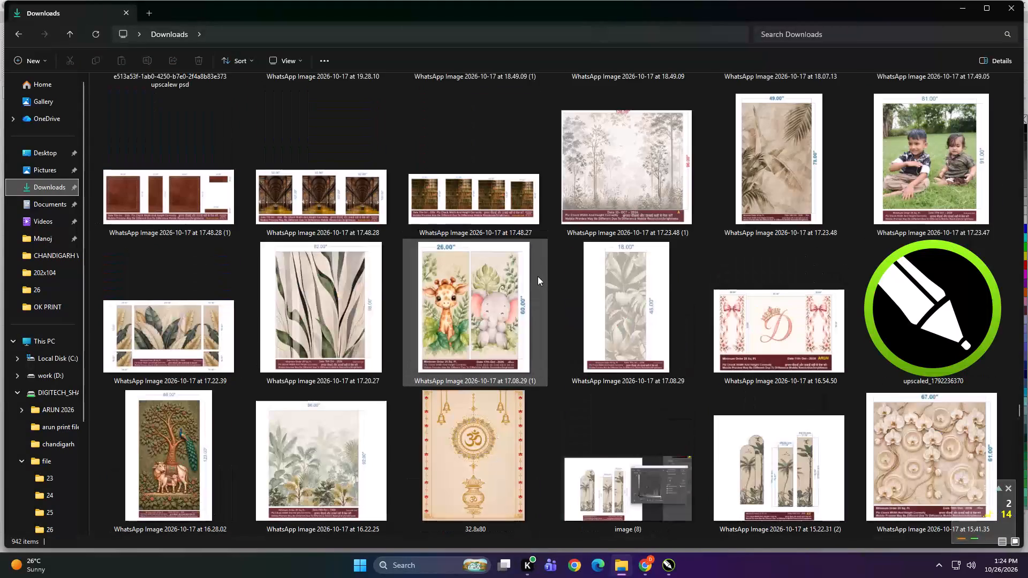
pyautogui.scroll(-3, 538, 276)
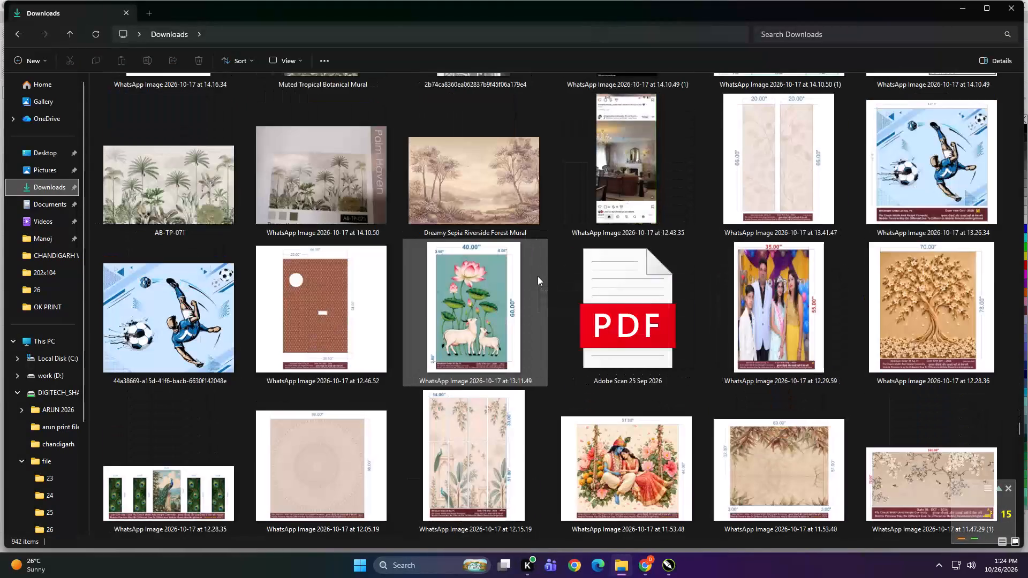
pyautogui.scroll(-2, 538, 276)
pyautogui.scroll(1, 538, 276)
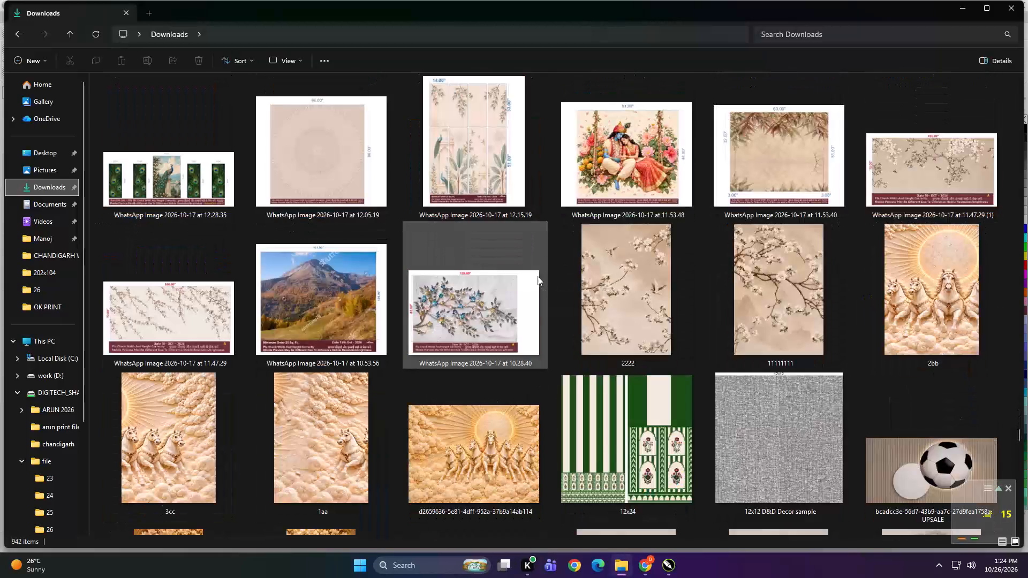
pyautogui.scroll(-4, 538, 276)
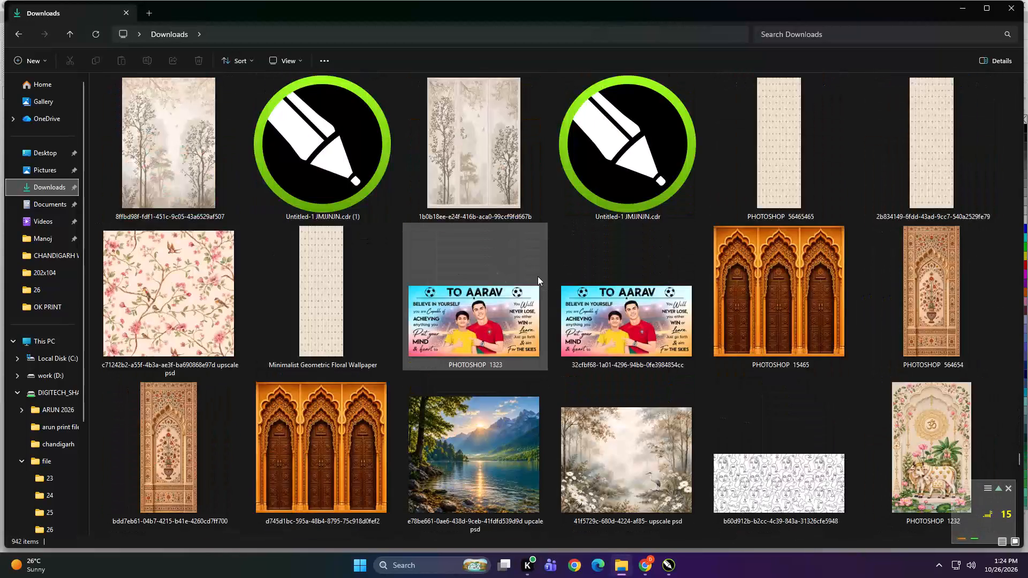
pyautogui.scroll(-4, 538, 276)
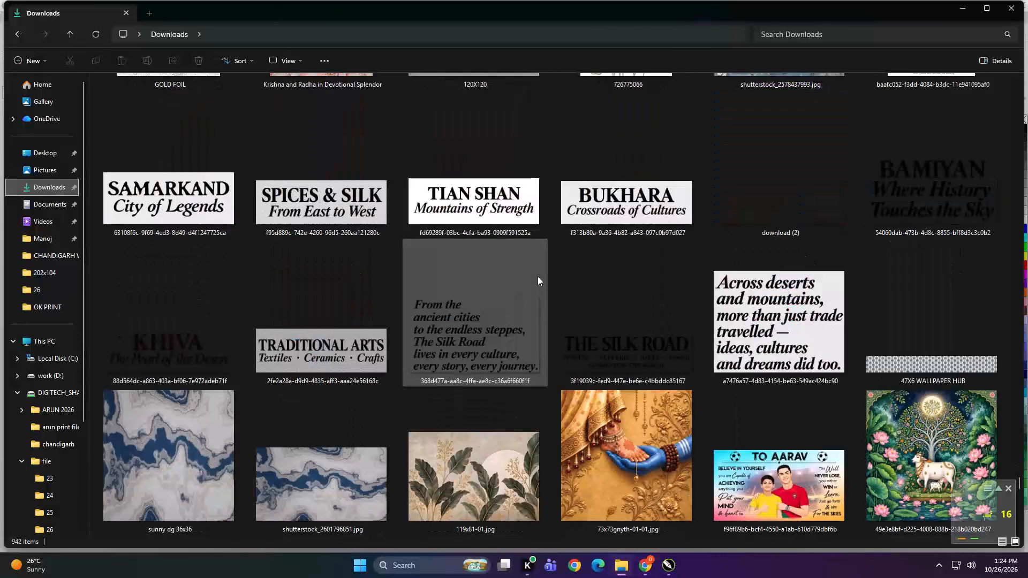
pyautogui.scroll(-4, 538, 276)
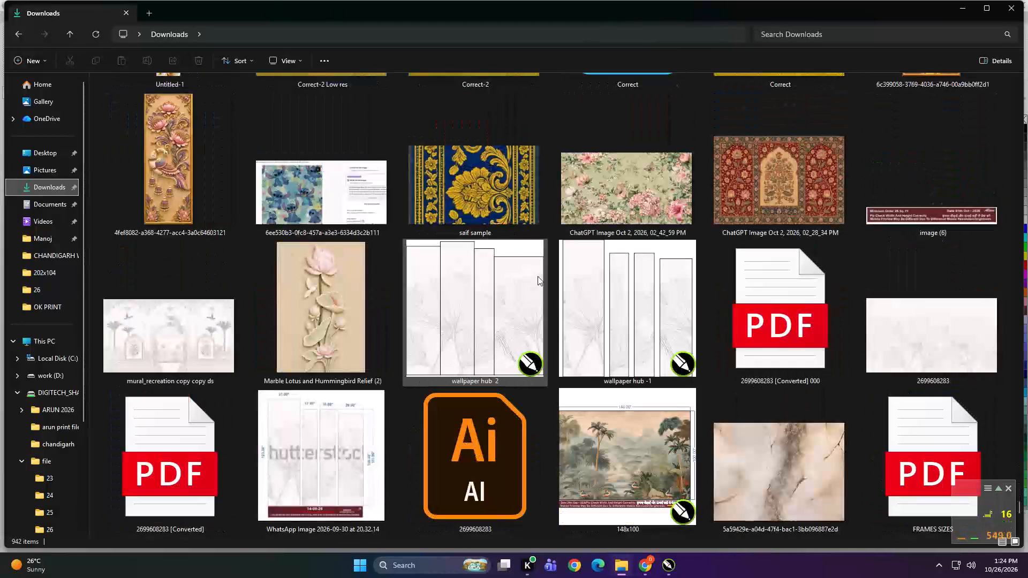
pyautogui.scroll(-2, 538, 276)
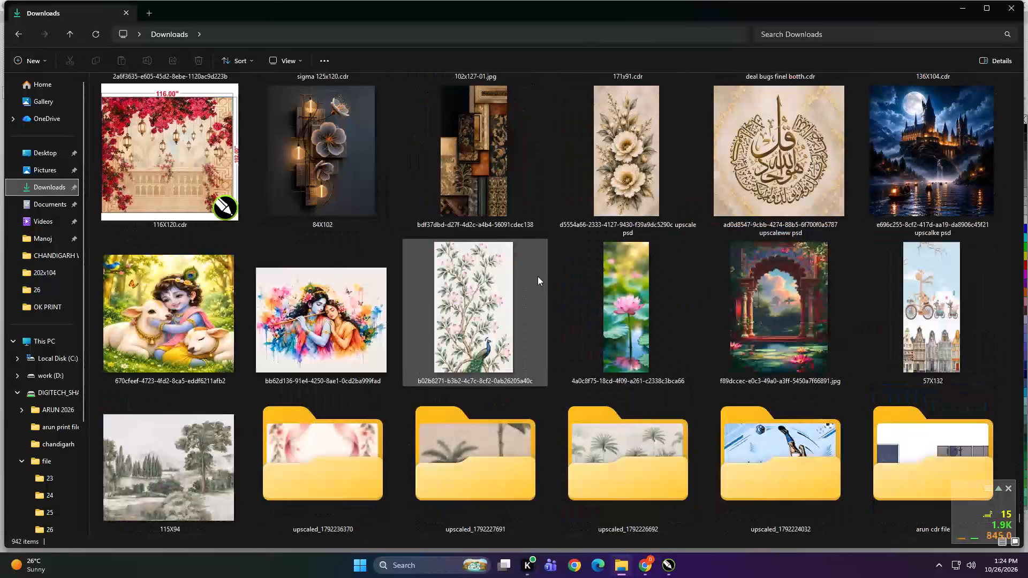
pyautogui.scroll(-2, 538, 276)
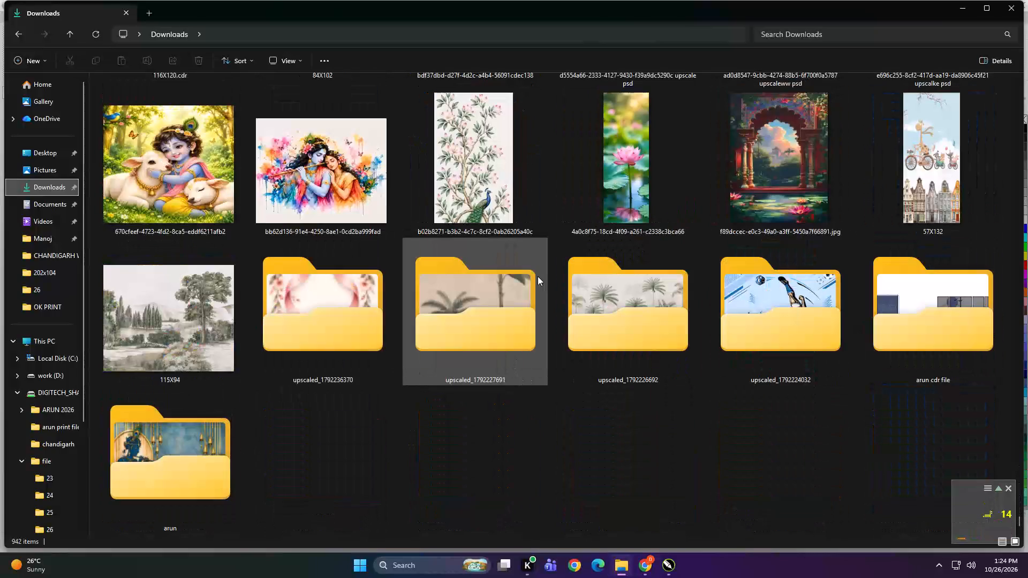
# Look back through the design thumbnails and folders in the "Earlier this month" group of Downloads, from its end to its start.
pyautogui.scroll(1, 538, 276)
pyautogui.scroll(-3, 538, 276)
pyautogui.scroll(2, 569, 412)
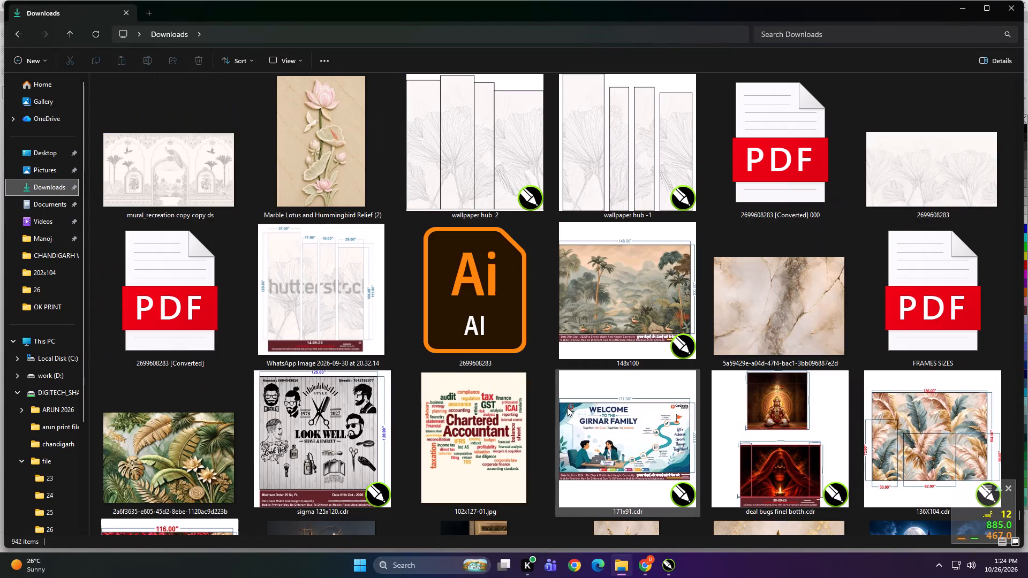
pyautogui.scroll(2, 551, 360)
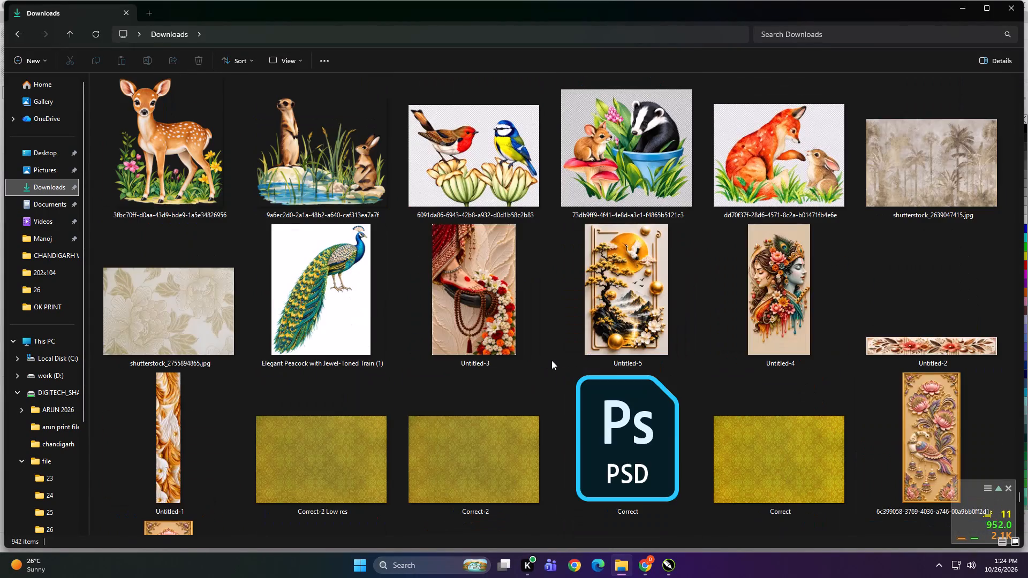
pyautogui.scroll(3, 551, 360)
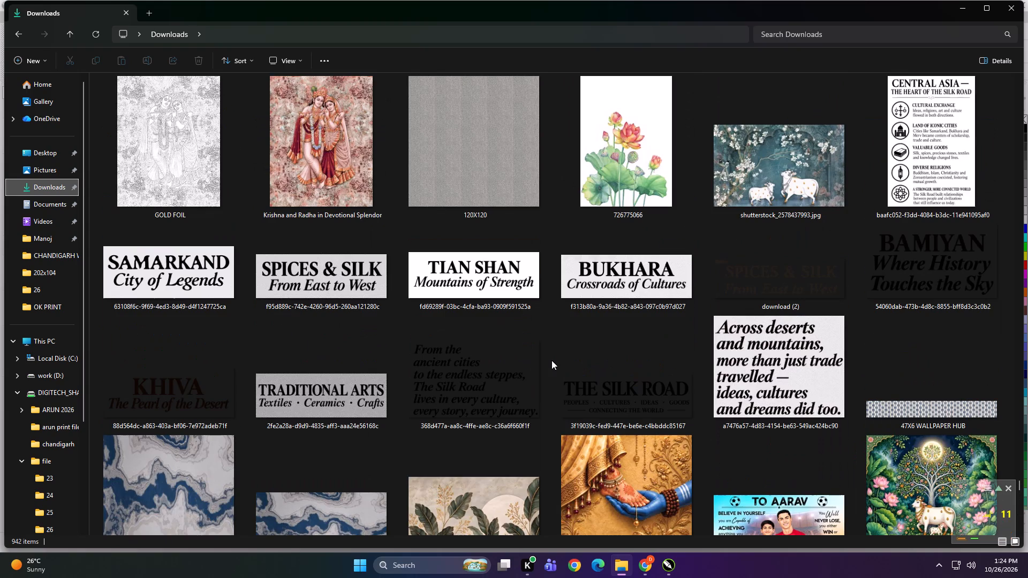
pyautogui.scroll(3, 551, 360)
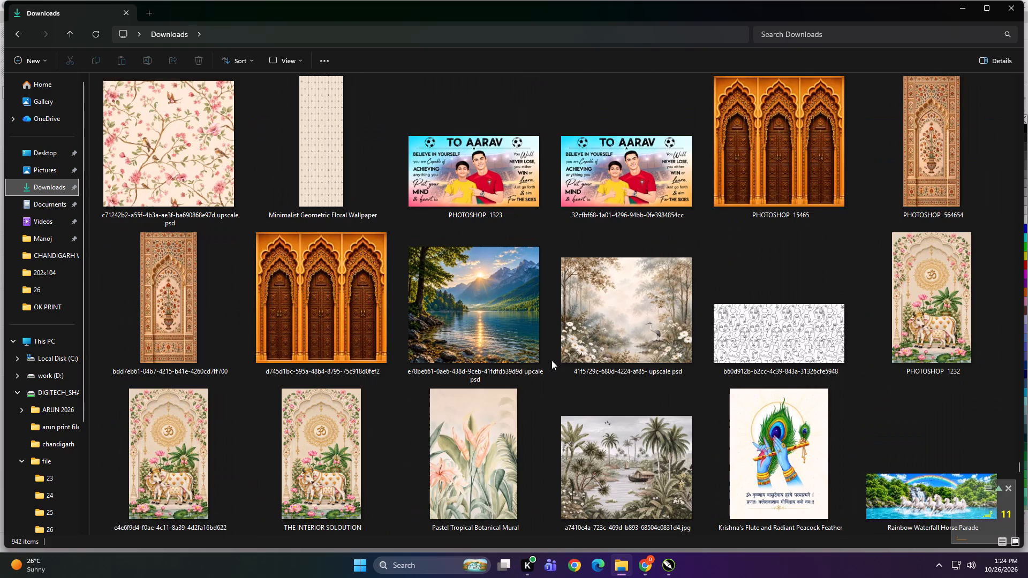
pyautogui.scroll(3, 551, 360)
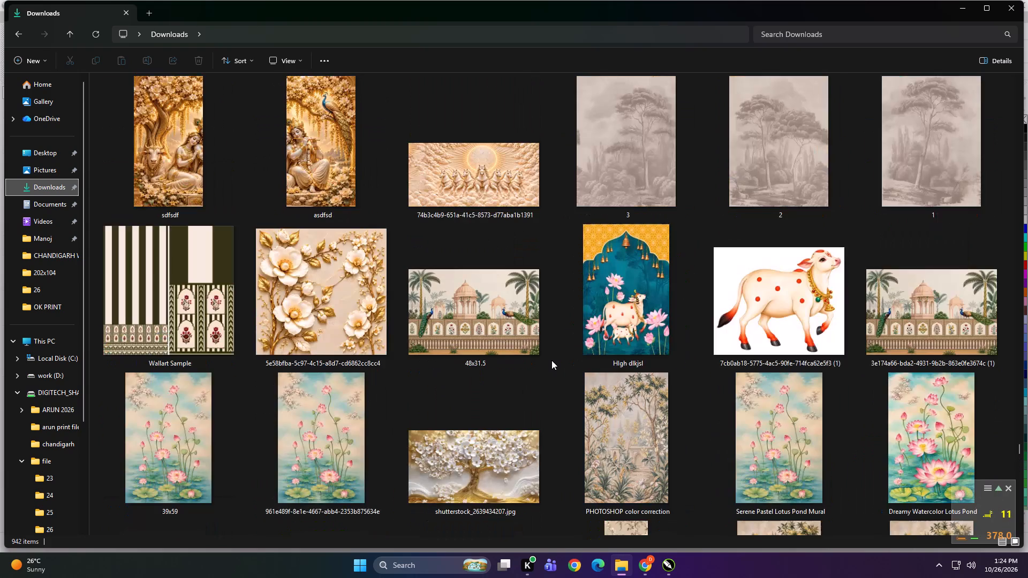
pyautogui.scroll(8, 551, 360)
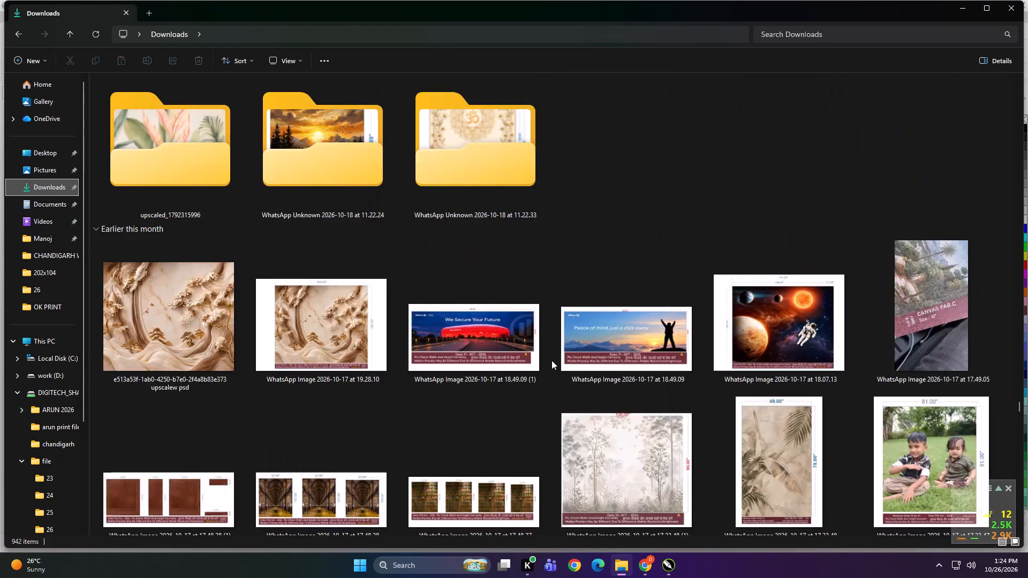
# Examine the newer design thumbnails in Downloads, from above the "Earlier this month" group up to the "Today" group.
pyautogui.scroll(20, 551, 360)
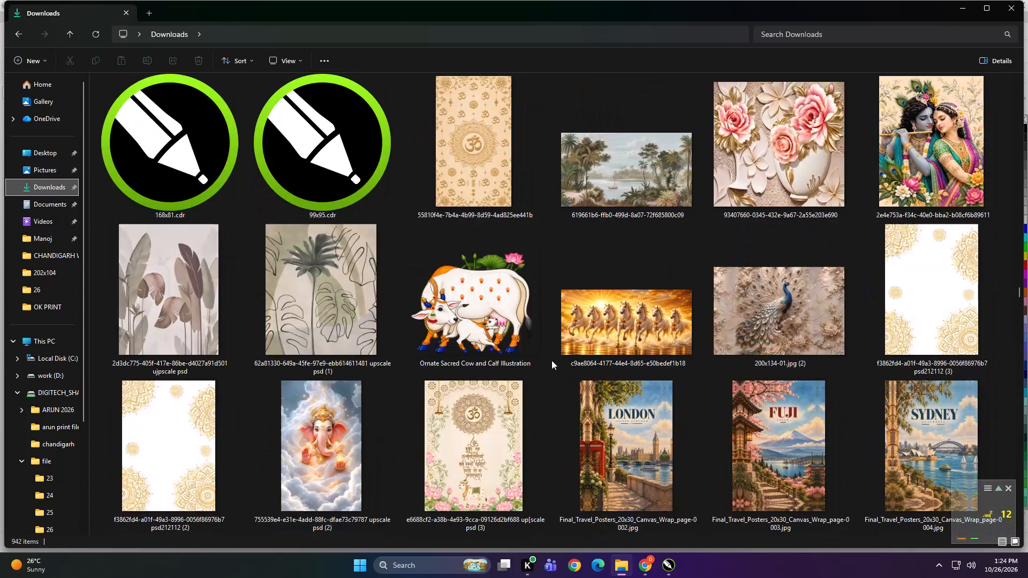
pyautogui.scroll(16, 551, 360)
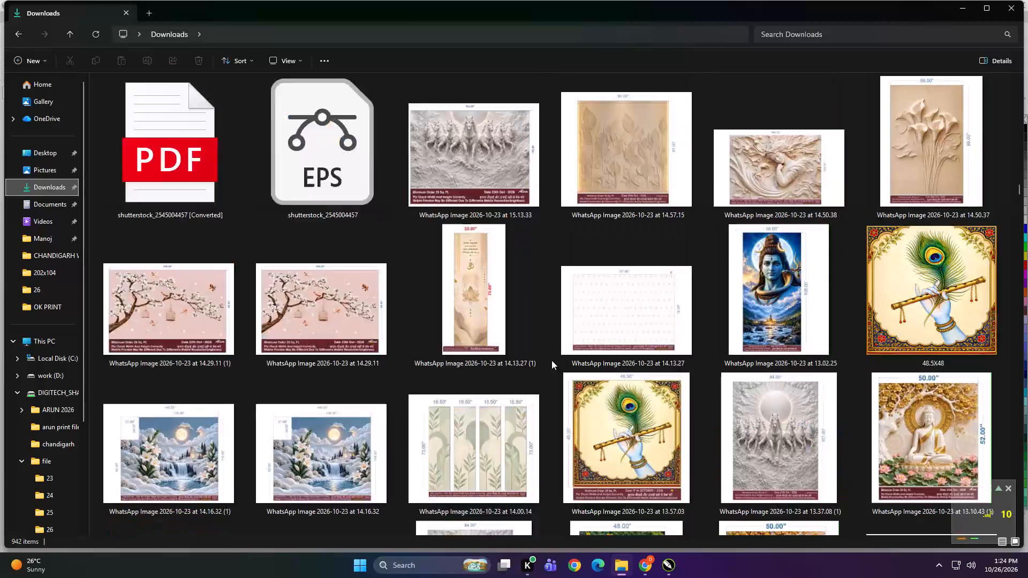
pyautogui.scroll(17, 551, 360)
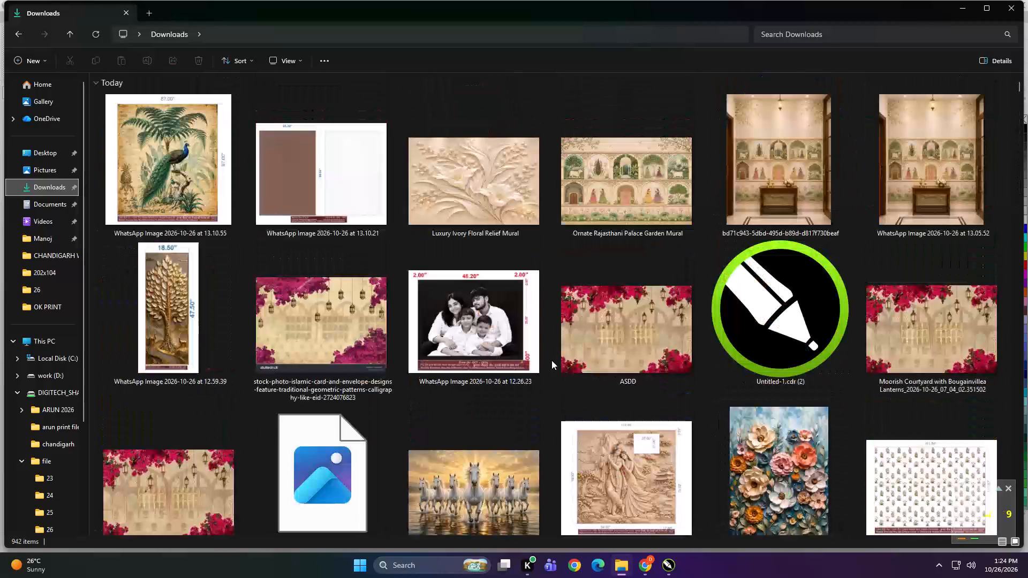
pyautogui.scroll(9, 551, 360)
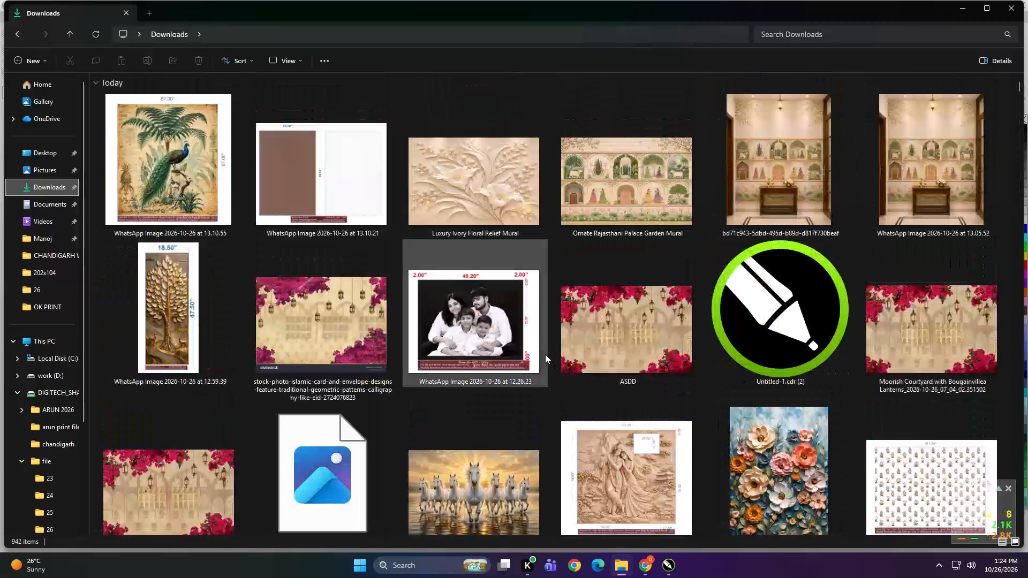
# Switch to CorelDRAW and move the brown-and-white panel mockup and the peacock mockup farther apart.
pyautogui.click(670, 562)
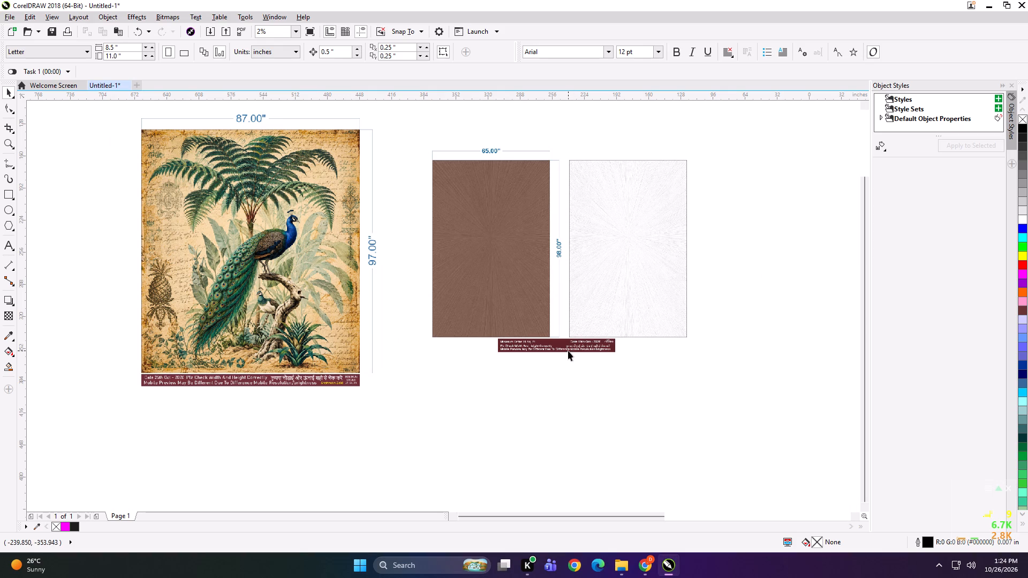
pyautogui.click(541, 285)
pyautogui.click(597, 272)
pyautogui.scroll(-1, 585, 270)
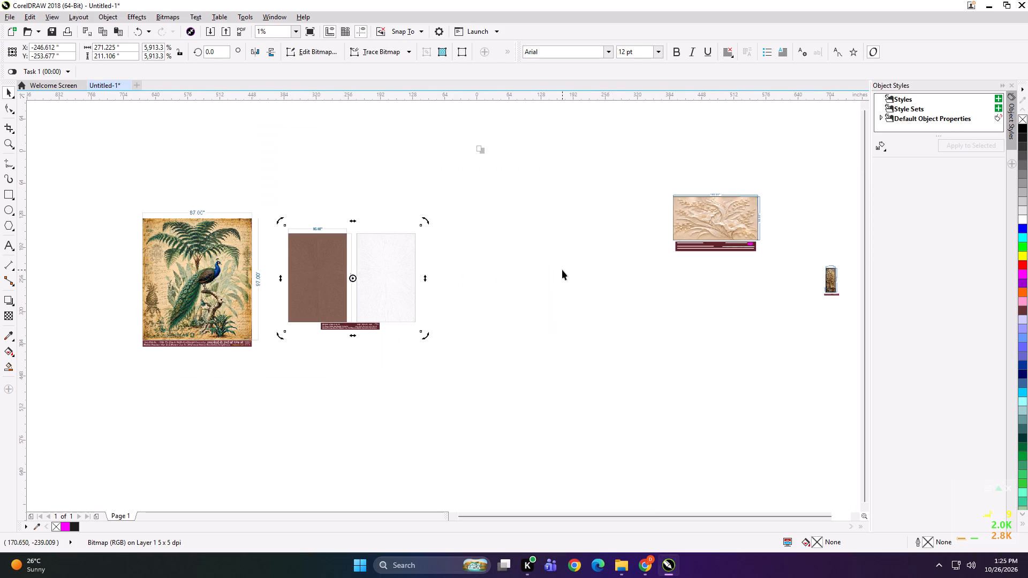
pyautogui.click(528, 288)
pyautogui.moveTo(410, 280); pyautogui.dragTo(456, 252)
pyautogui.moveTo(240, 279); pyautogui.dragTo(226, 262)
pyautogui.scroll(2, 184, 323)
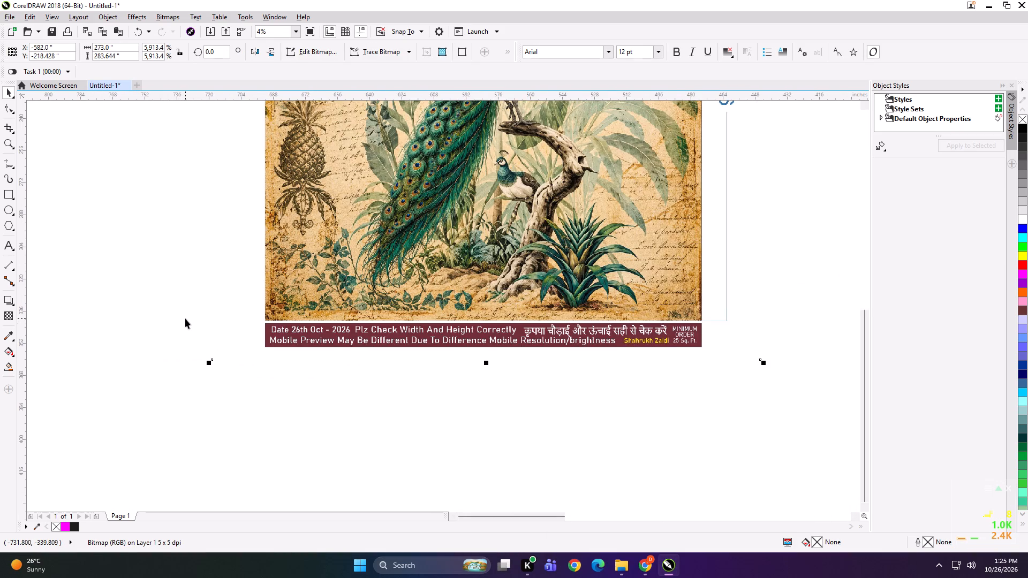
pyautogui.scroll(-1, 186, 317)
pyautogui.click(516, 405)
# Place the peacock palm image from folder 26, inside the "file" folder on the DIGITECH_SHAREDRIVE (Z:), into the CorelDRAW drawing.
pyautogui.click(604, 496)
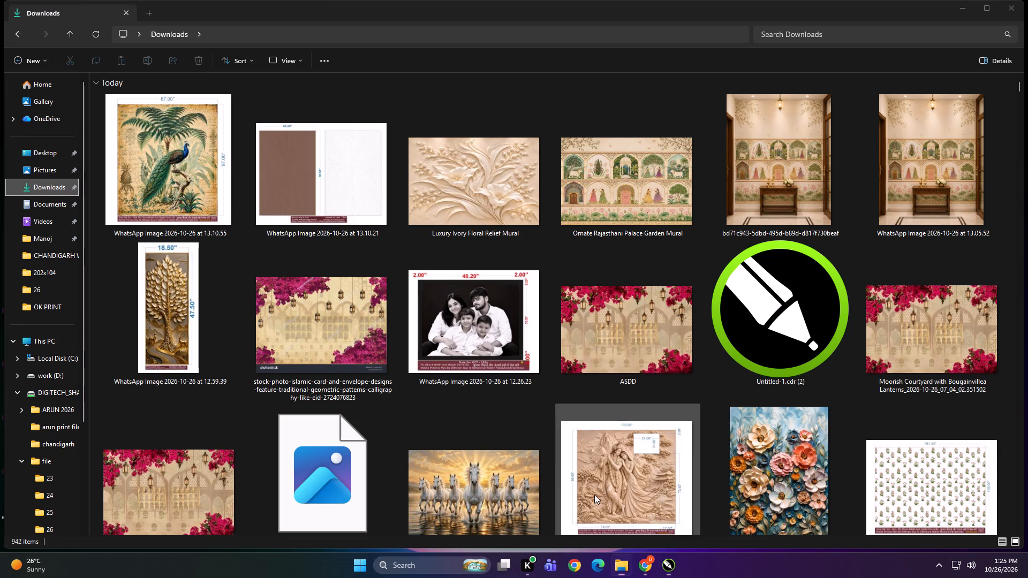
pyautogui.click(42, 346)
pyautogui.doubleClick(311, 191)
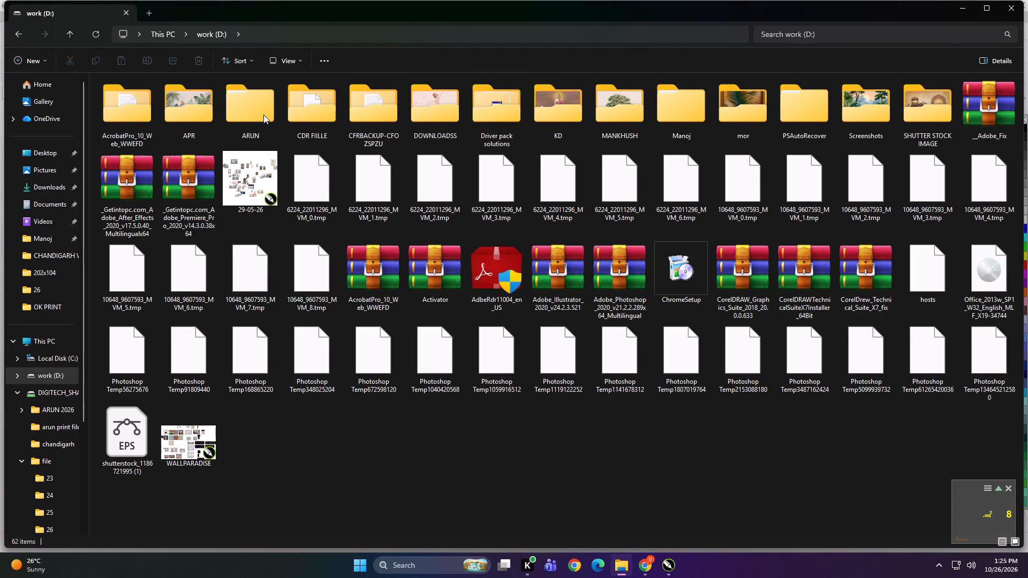
pyautogui.click(40, 343)
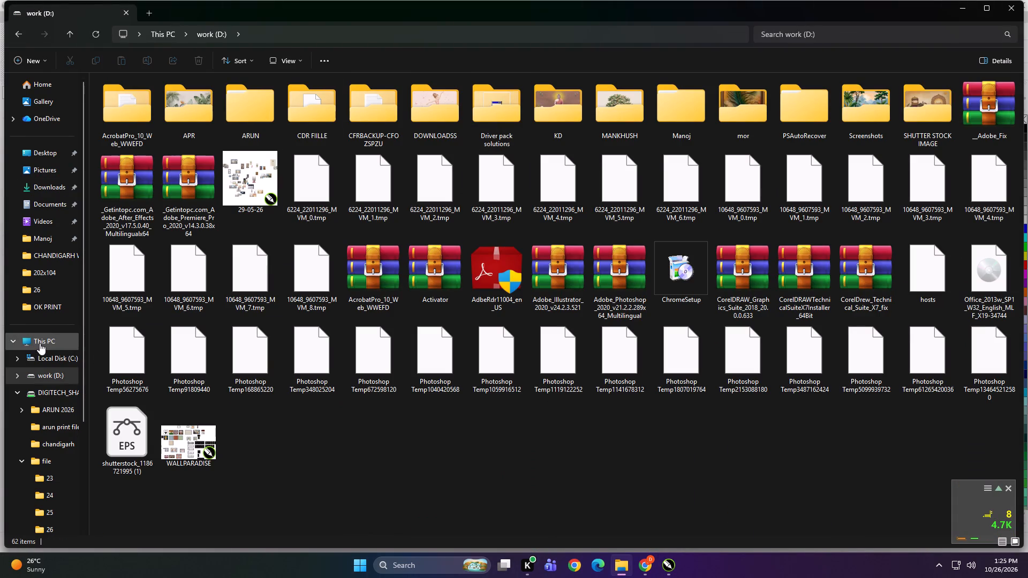
pyautogui.click(118, 283)
pyautogui.doubleClick(166, 321)
pyautogui.doubleClick(413, 144)
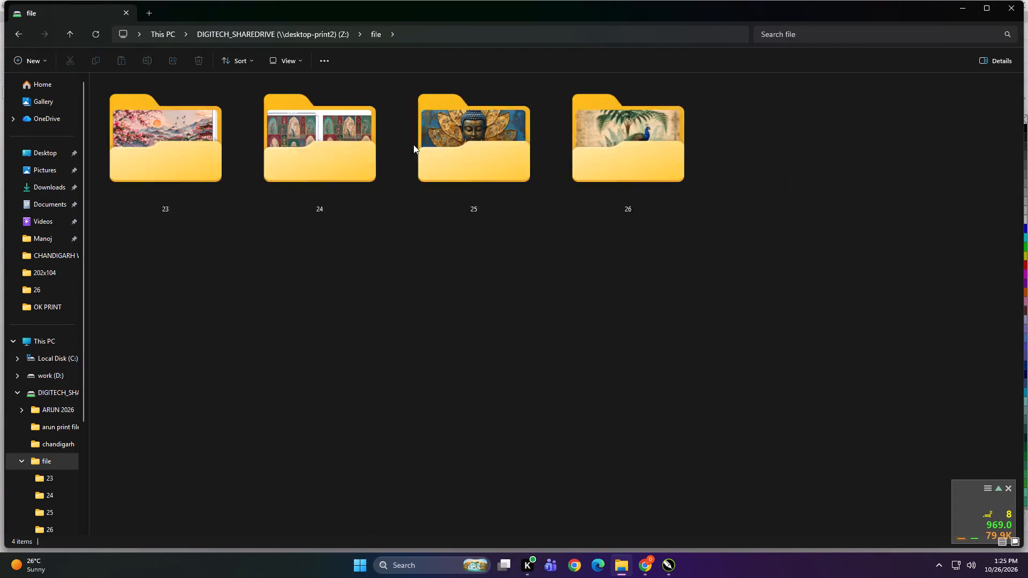
pyautogui.click(744, 147)
pyautogui.doubleClick(687, 145)
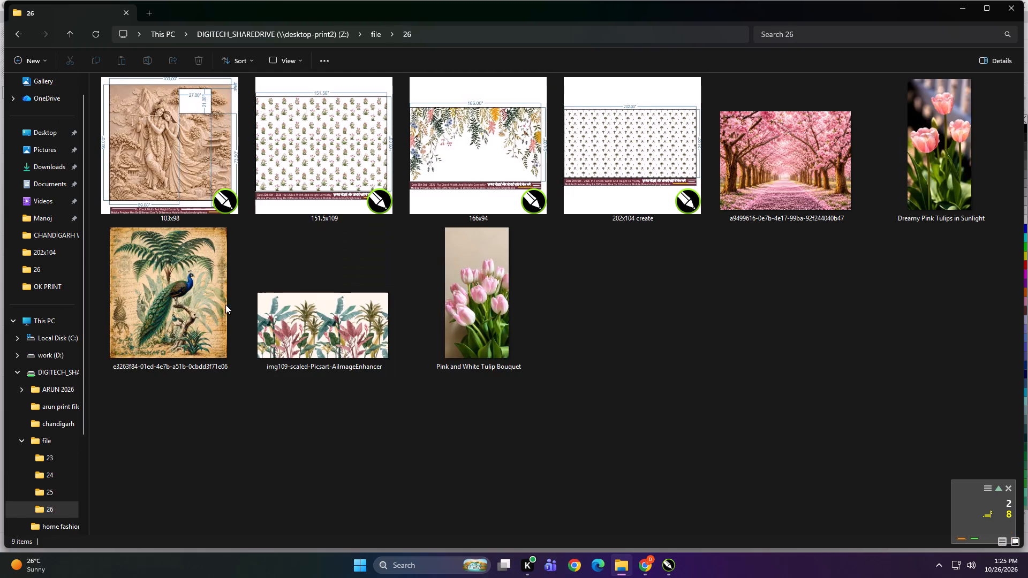
pyautogui.click(218, 303)
pyautogui.moveTo(173, 264); pyautogui.dragTo(662, 545)
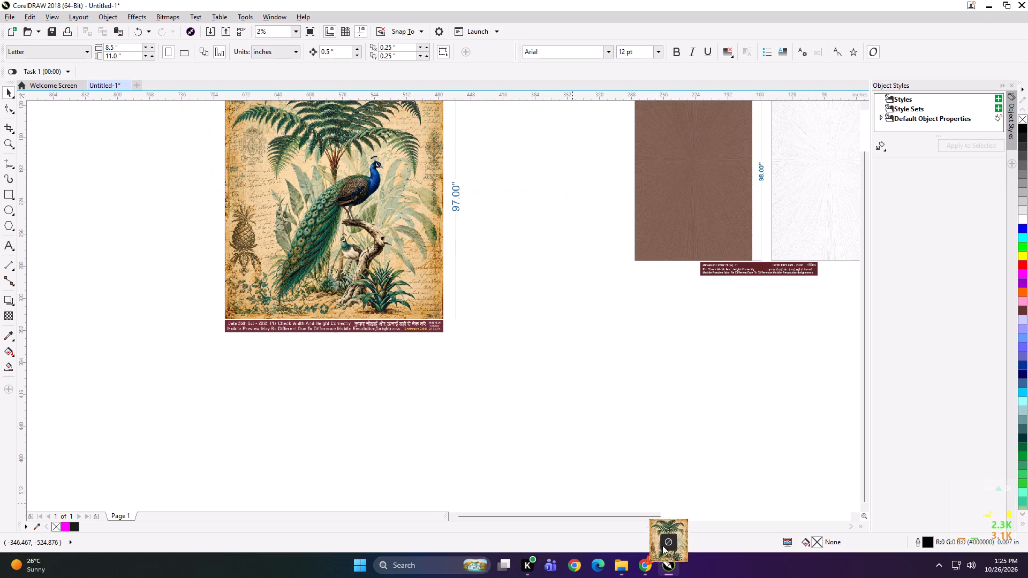
pyautogui.moveTo(662, 545); pyautogui.dragTo(545, 332)
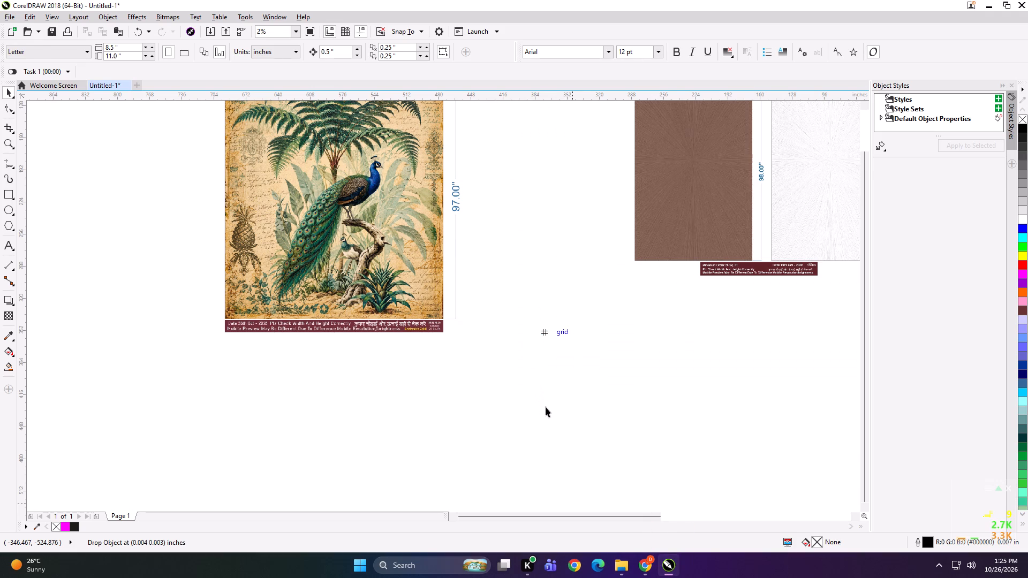
# Scale down and reposition the peacock mockup, and move the imported peacock image closer beside it.
pyautogui.moveTo(406, 227); pyautogui.dragTo(379, 335)
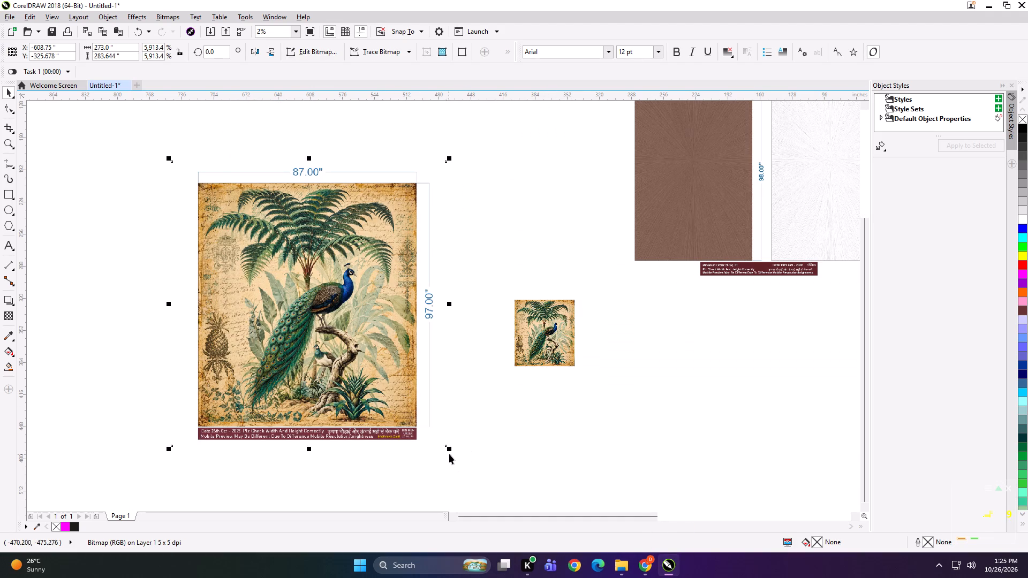
pyautogui.keyDown('shift'); pyautogui.moveTo(451, 453); pyautogui.dragTo(395, 457); pyautogui.keyUp('shift')
pyautogui.moveTo(317, 313); pyautogui.dragTo(315, 330)
pyautogui.moveTo(539, 321); pyautogui.dragTo(509, 321)
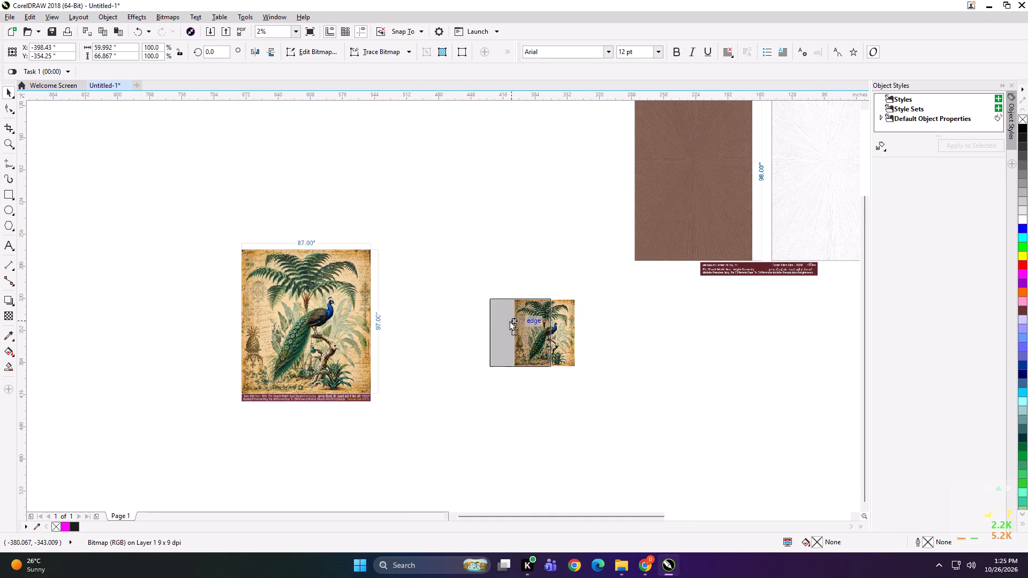
pyautogui.moveTo(509, 321); pyautogui.dragTo(449, 317)
# Resize the imported peacock image to 87 inches wide and 97 inches high.
pyautogui.keyDown('shift'); pyautogui.click(358, 312); pyautogui.keyUp('shift')
pyautogui.hotkey('shift', 'F2')
pyautogui.click(137, 247)
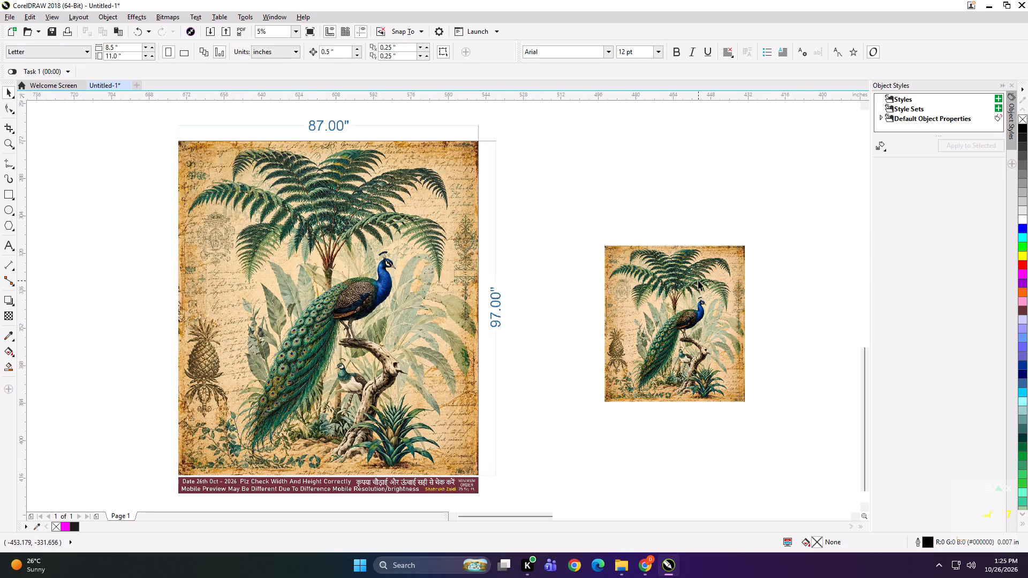
pyautogui.click(698, 280)
pyautogui.click(126, 48)
pyautogui.hotkey('ctrl', 'a')
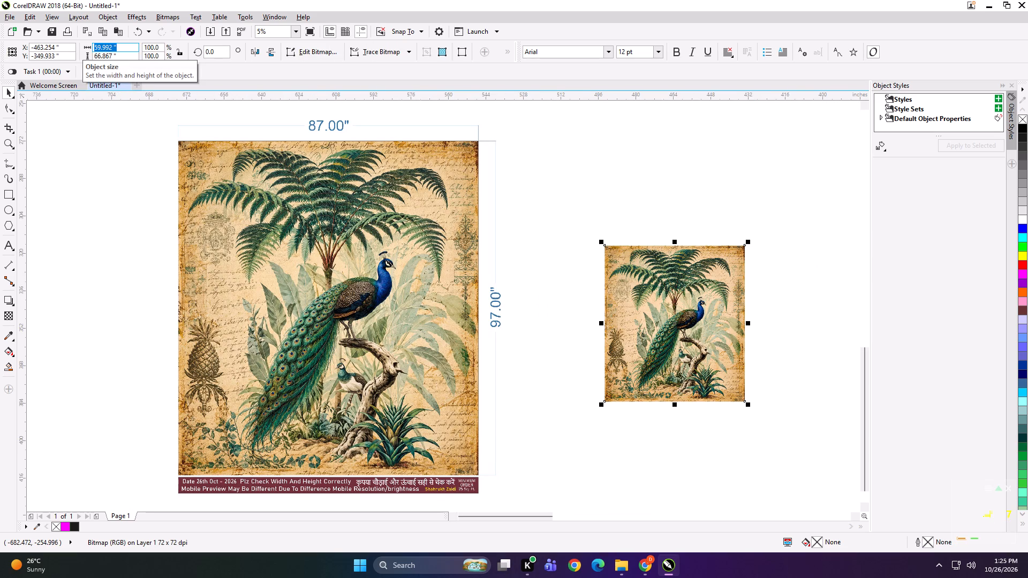
pyautogui.write('87')
pyautogui.press('Tab')
pyautogui.write('87')
pyautogui.press('Return')
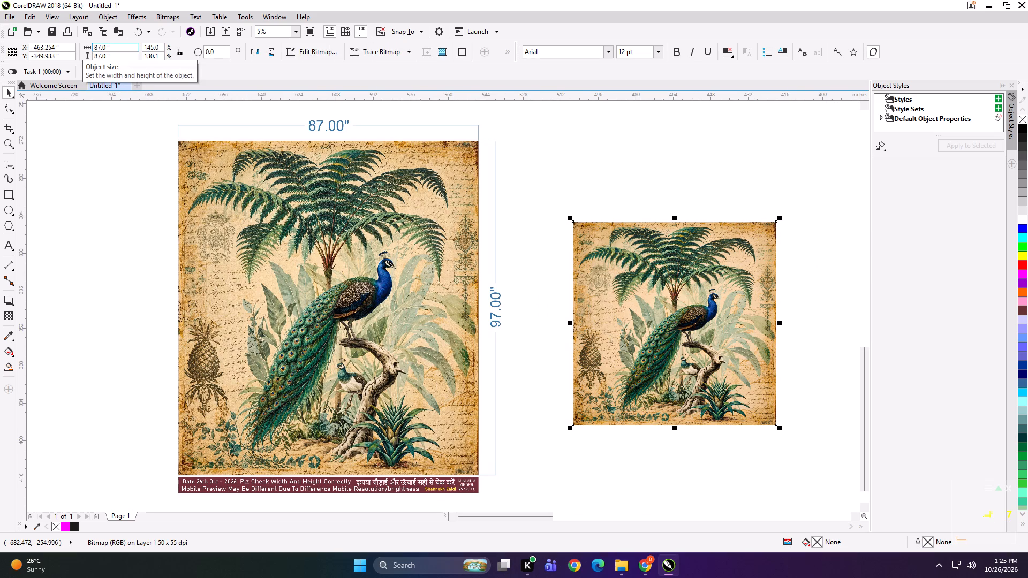
pyautogui.click(126, 54)
pyautogui.hotkey('ctrl', 'a')
pyautogui.write('97')
pyautogui.press('Return')
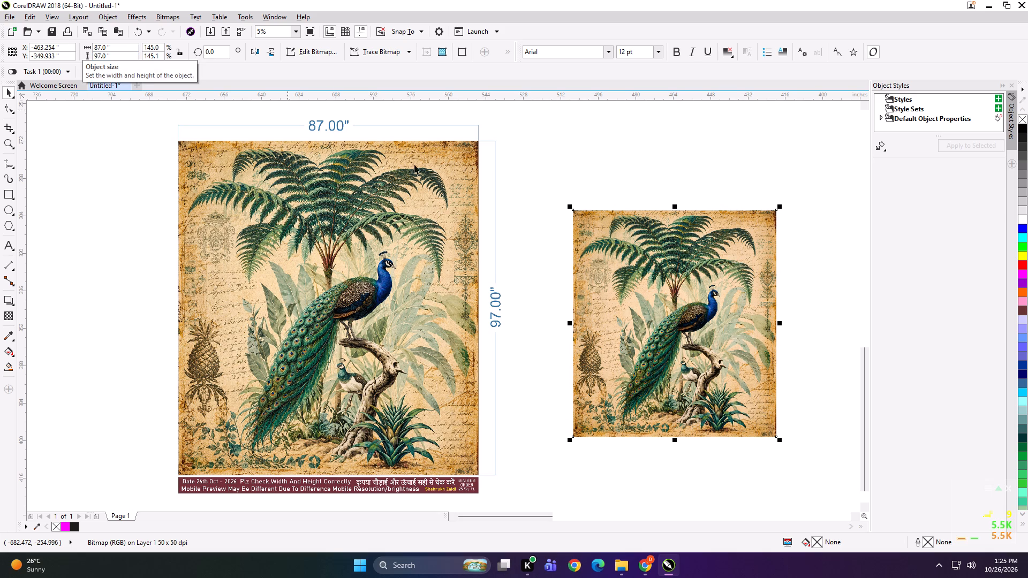
# Create a rectangle over the resized peacock image, matching its 87 by 97 inch outline.
pyautogui.keyDown('shift'); pyautogui.doubleClick(6, 191); pyautogui.keyUp('shift')
pyautogui.hotkey('shift', 'space')
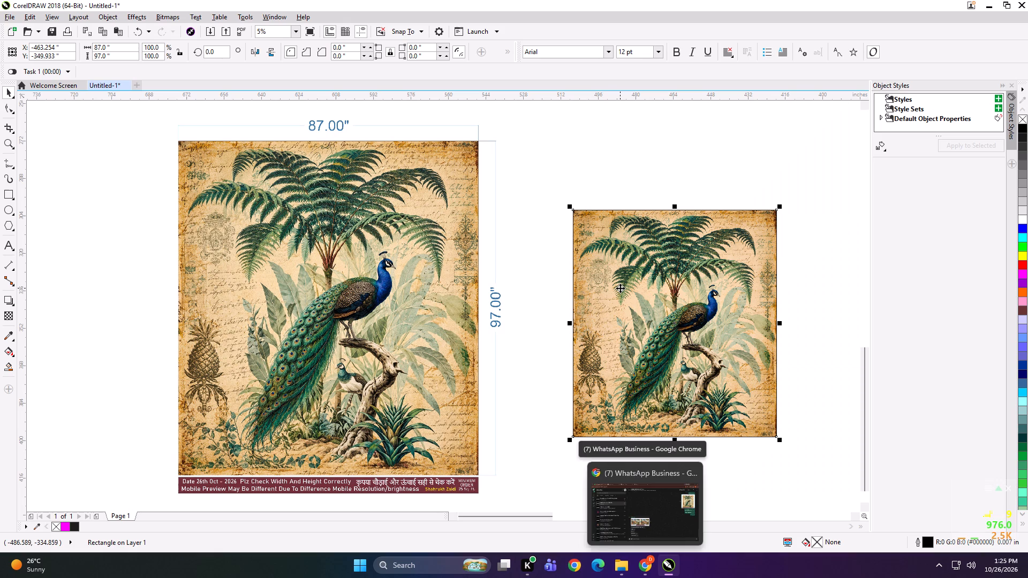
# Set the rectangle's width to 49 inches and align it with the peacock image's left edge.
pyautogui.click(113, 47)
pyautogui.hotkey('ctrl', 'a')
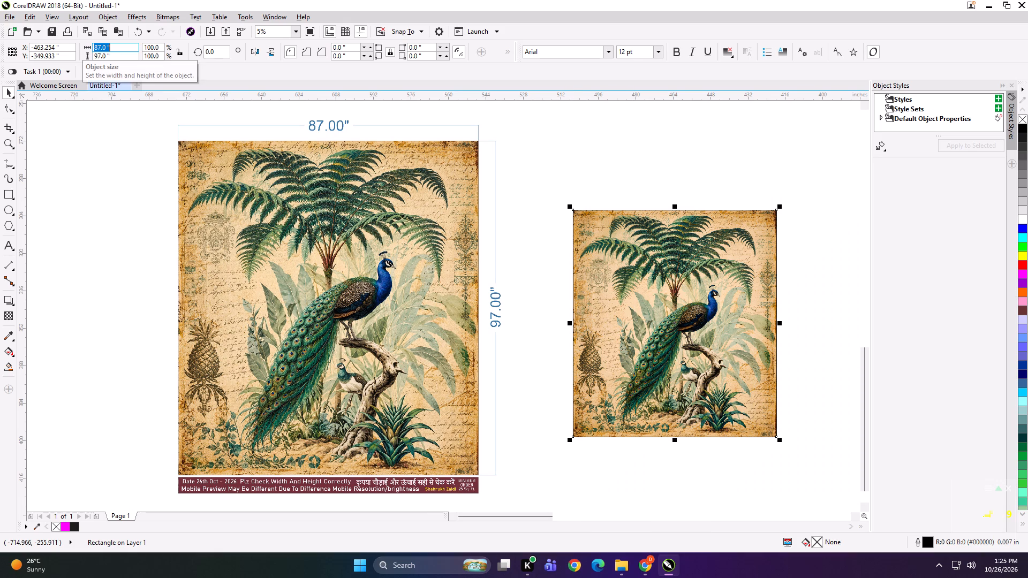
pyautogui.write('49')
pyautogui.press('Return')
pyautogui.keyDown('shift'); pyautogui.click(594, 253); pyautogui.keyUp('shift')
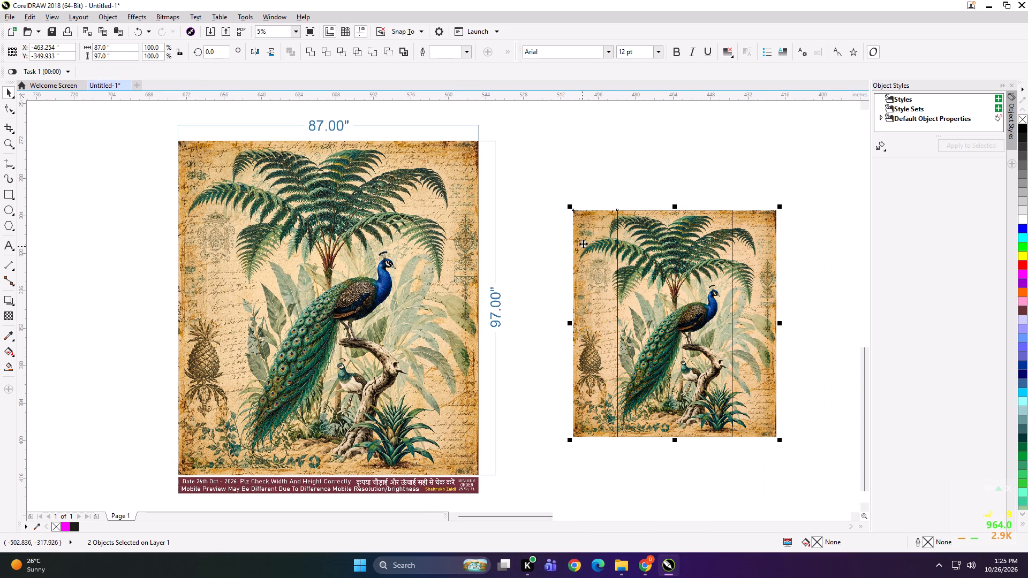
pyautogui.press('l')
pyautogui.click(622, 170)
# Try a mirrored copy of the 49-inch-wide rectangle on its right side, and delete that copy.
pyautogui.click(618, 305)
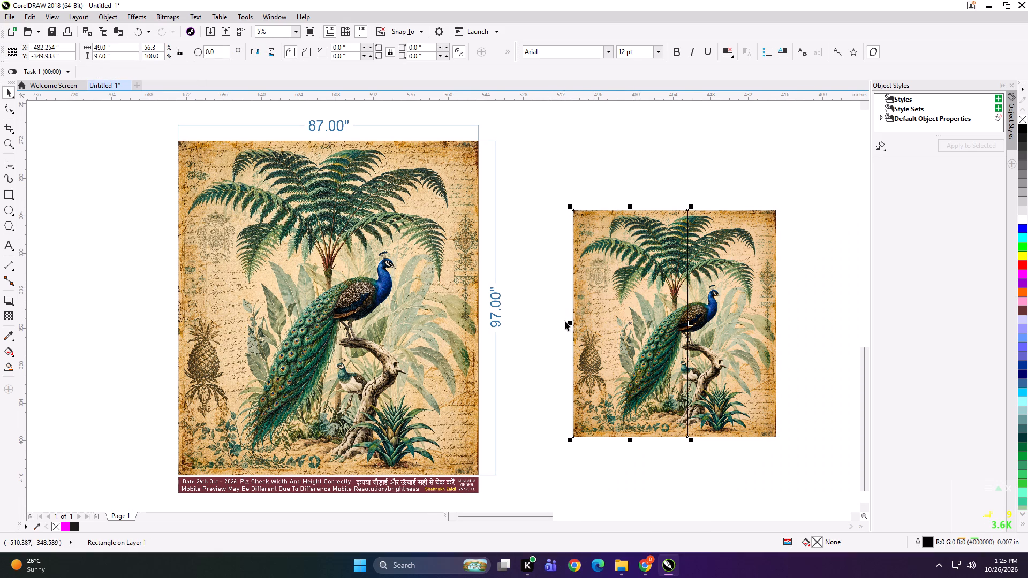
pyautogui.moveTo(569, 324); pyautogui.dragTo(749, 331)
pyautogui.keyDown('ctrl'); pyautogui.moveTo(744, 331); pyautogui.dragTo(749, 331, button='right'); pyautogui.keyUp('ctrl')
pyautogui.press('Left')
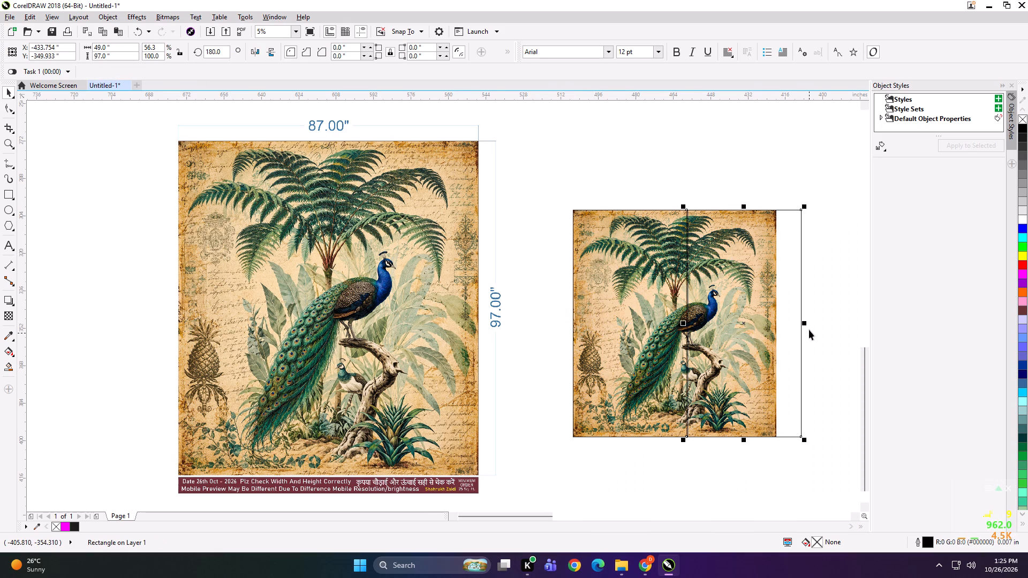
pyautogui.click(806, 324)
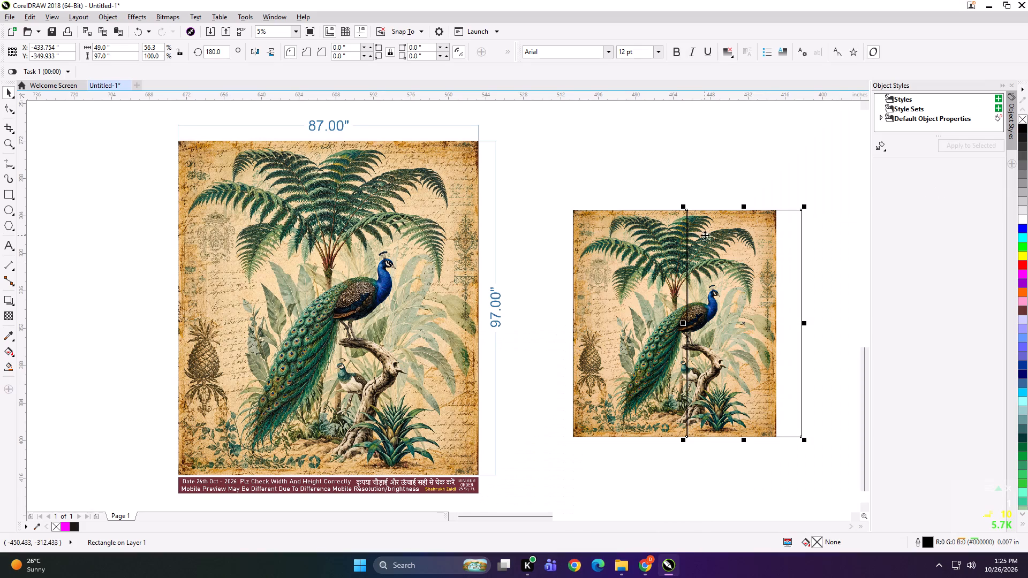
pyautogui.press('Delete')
# Set the remaining rectangle's width to 53 inches and align it with the peacock image's left edge.
pyautogui.click(653, 253)
pyautogui.click(126, 50)
pyautogui.hotkey('ctrl', 'a')
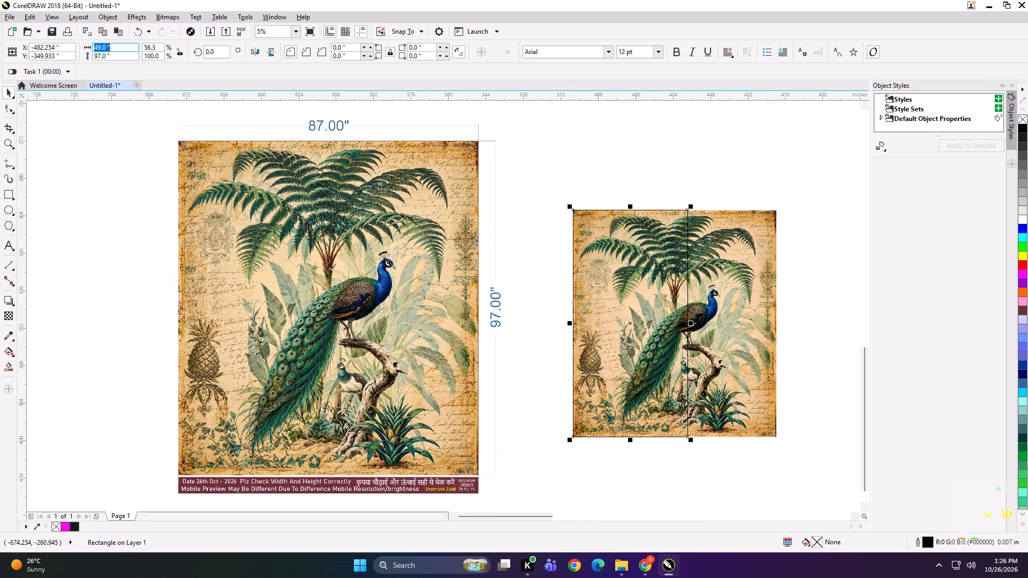
pyautogui.write('53')
pyautogui.press('Return')
pyautogui.keyDown('shift'); pyautogui.click(727, 264); pyautogui.keyUp('shift')
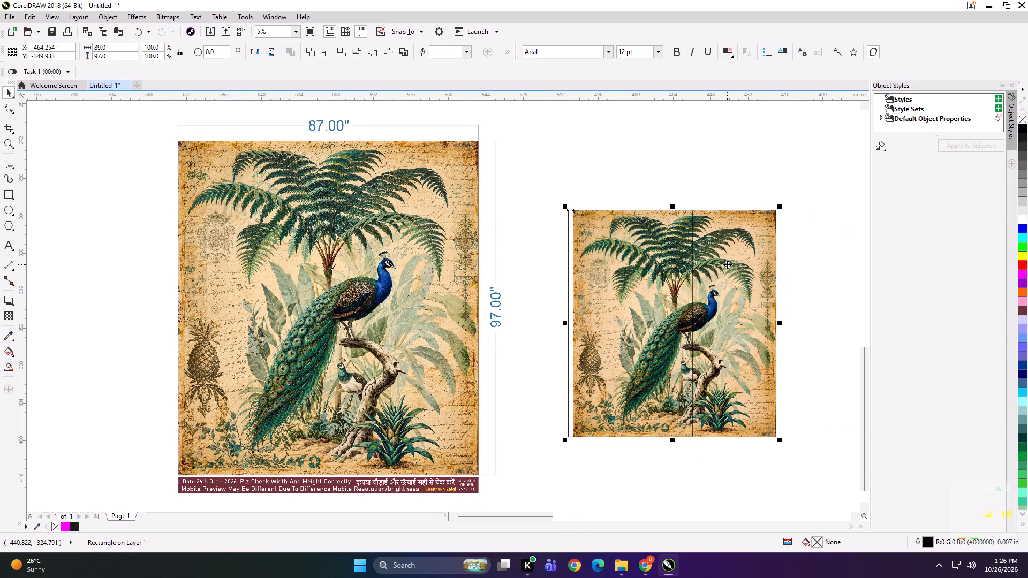
pyautogui.press('l')
pyautogui.click(638, 286)
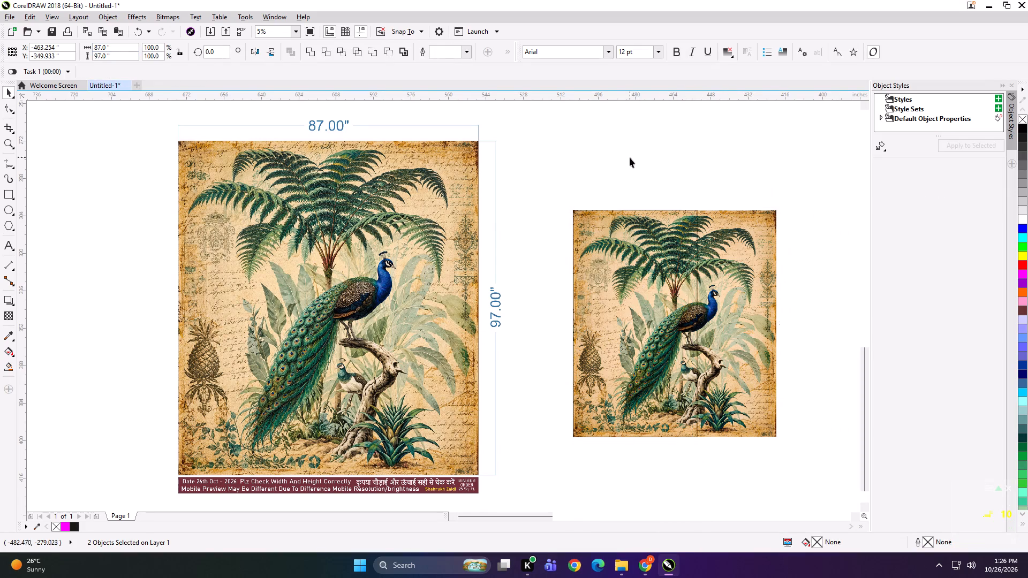
# Mirror a copy of the 53-inch rectangle onto the peacock image's uncovered side and shrink its width to the image's right edge.
pyautogui.click(630, 157)
pyautogui.click(631, 307)
pyautogui.moveTo(566, 322); pyautogui.dragTo(731, 324)
pyautogui.keyDown('ctrl'); pyautogui.rightClick(731, 324); pyautogui.keyUp('ctrl')
pyautogui.press('Left')
pyautogui.moveTo(823, 325); pyautogui.dragTo(821, 324)
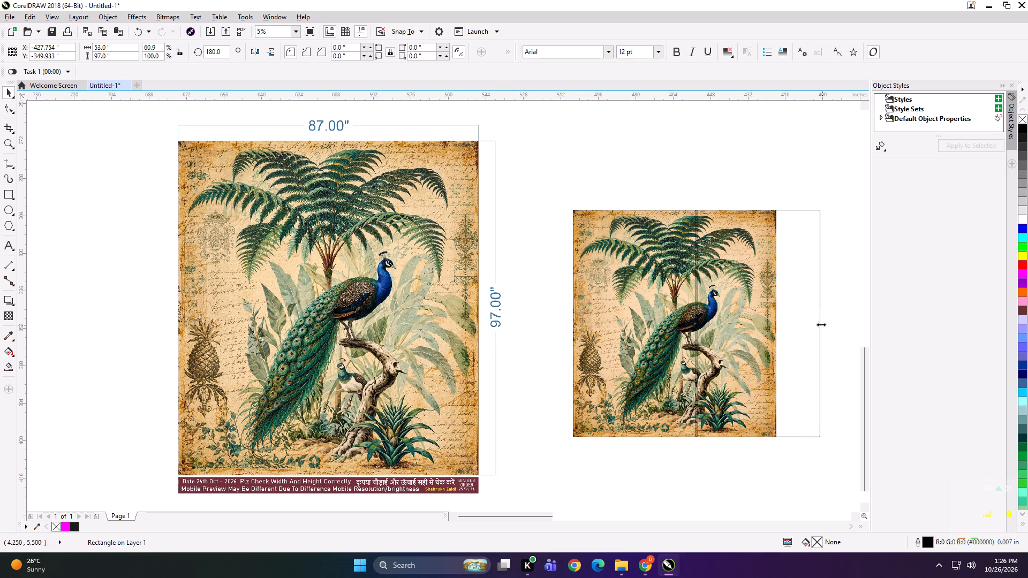
pyautogui.moveTo(821, 324); pyautogui.dragTo(782, 321)
# Group the two panel rectangles, PowerClip the small peacock image into the group, and ungroup them into separate panels.
pyautogui.keyDown('shift'); pyautogui.click(644, 294); pyautogui.keyUp('shift')
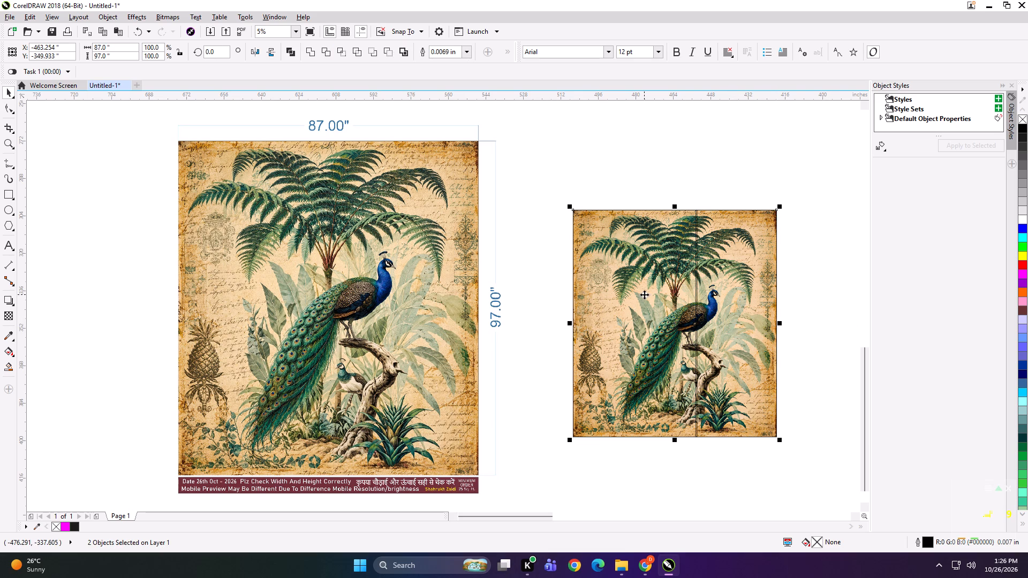
pyautogui.hotkey('ctrl', 'g')
pyautogui.click(634, 164)
pyautogui.keyDown('alt'); pyautogui.click(640, 283); pyautogui.keyUp('alt')
pyautogui.hotkey('shift', 'Return')
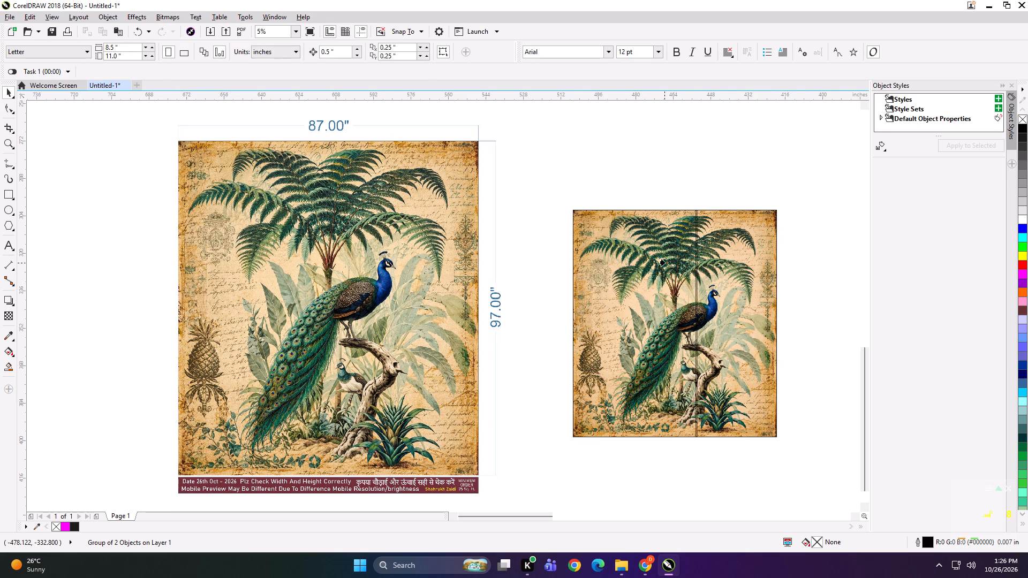
pyautogui.click(672, 269)
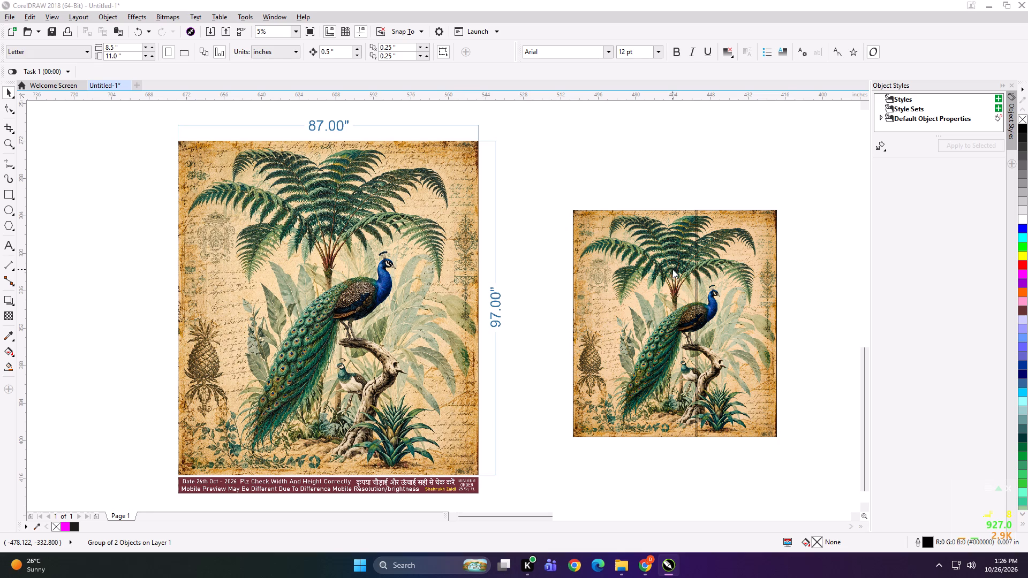
pyautogui.click(546, 315)
pyautogui.keyDown('alt'); pyautogui.click(599, 308); pyautogui.keyUp('alt')
pyautogui.hotkey('shift', 'Return')
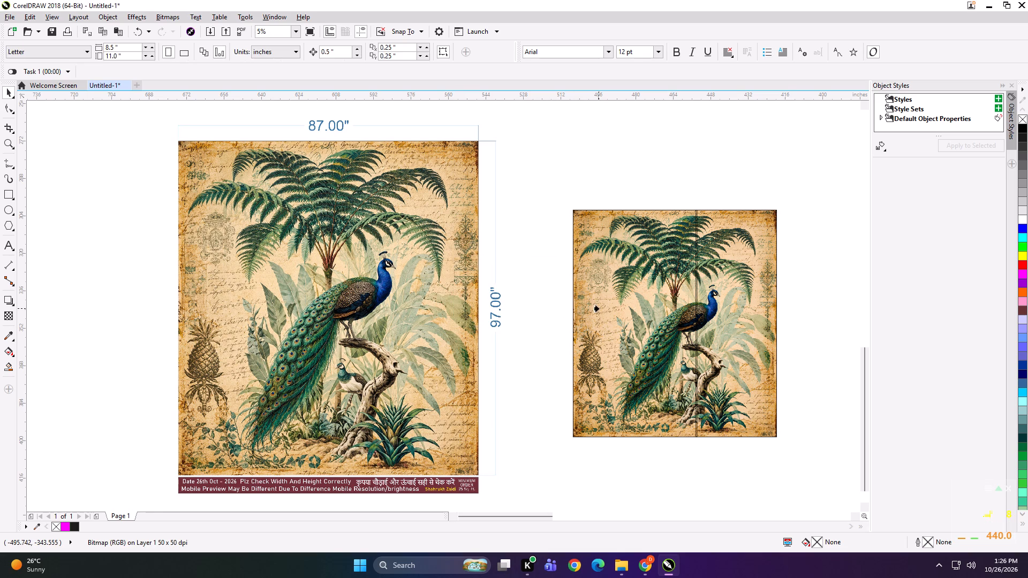
pyautogui.click(660, 308)
pyautogui.hotkey('ctrl', 'u')
pyautogui.click(661, 199)
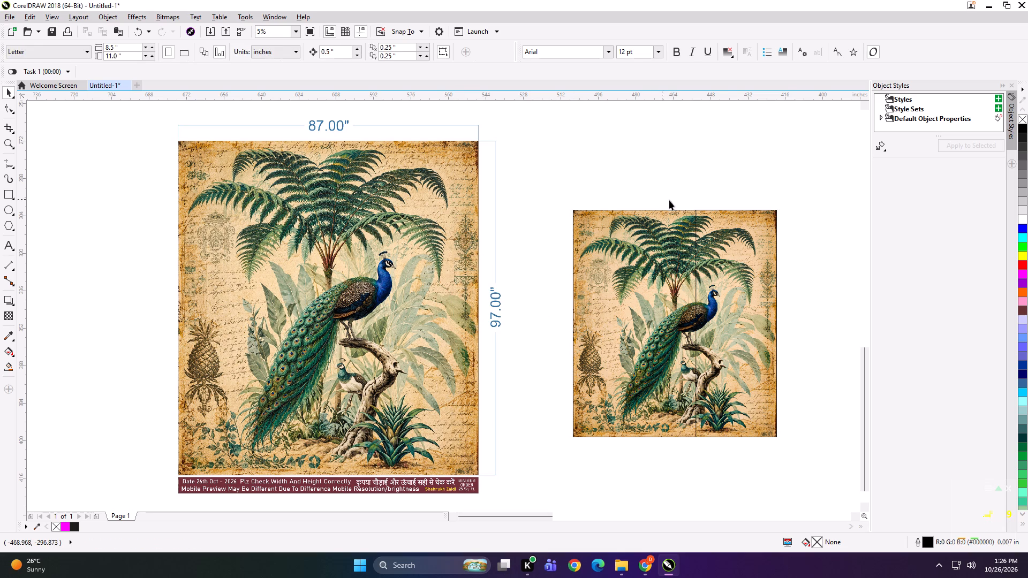
pyautogui.click(740, 257)
pyautogui.click(686, 202)
pyautogui.click(691, 227)
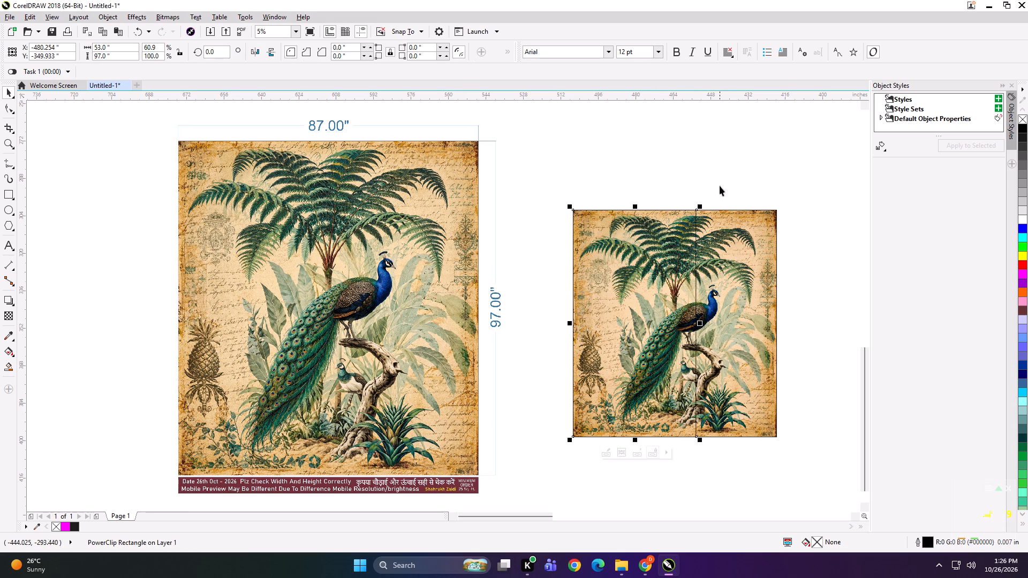
pyautogui.click(720, 186)
pyautogui.click(735, 267)
pyautogui.click(718, 176)
# Add the text label "87*97 PANEL 1" on the top edge of the 53-inch panel.
pyautogui.click(10, 242)
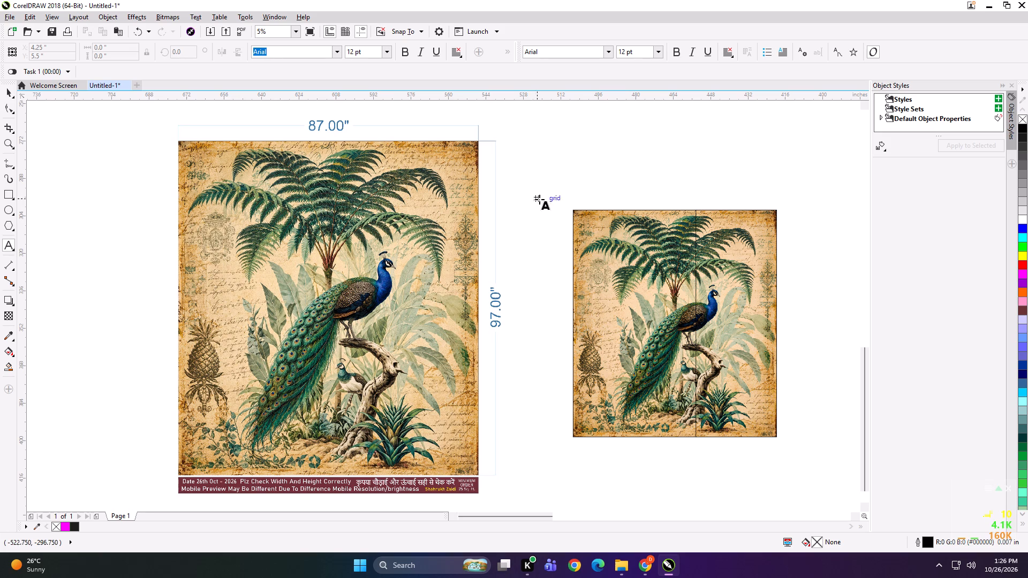
pyautogui.click(644, 207)
pyautogui.write('87*97')
pyautogui.press('space')
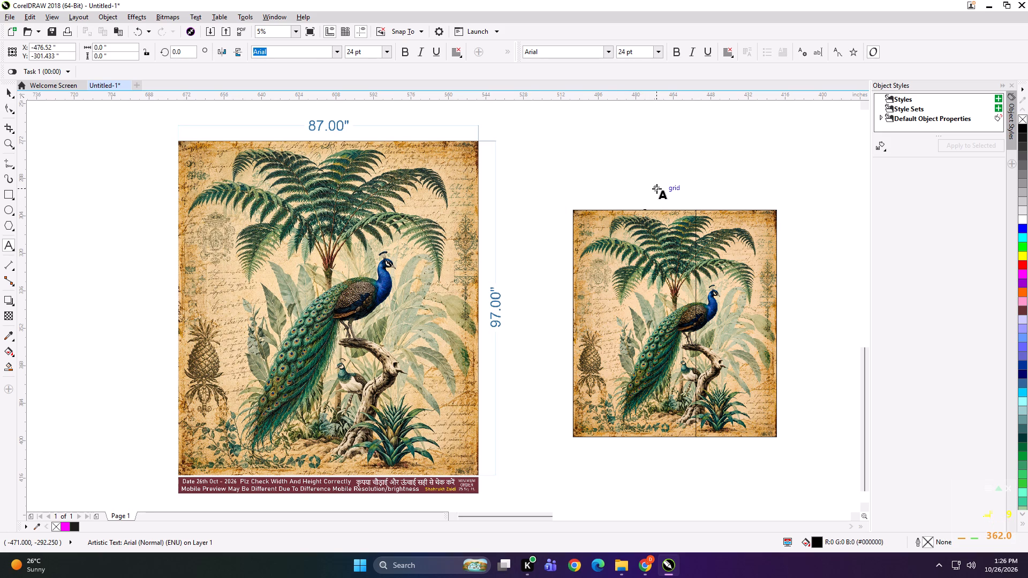
pyautogui.write('PANEL 1')
# Copy the label to the top edge of the second, narrower panel and change it to "87*97 PANEL 2".
pyautogui.hotkey('ctrl', 'a')
pyautogui.hotkey('ctrl', 'c')
pyautogui.scroll(2, 735, 188)
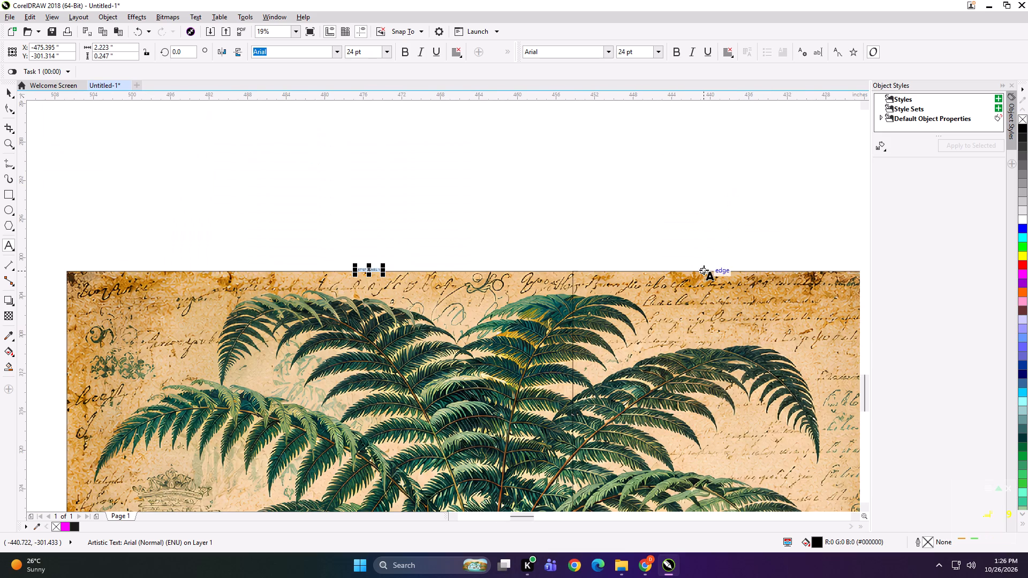
pyautogui.click(704, 270)
pyautogui.scroll(4, 706, 271)
pyautogui.hotkey('ctrl', 'v')
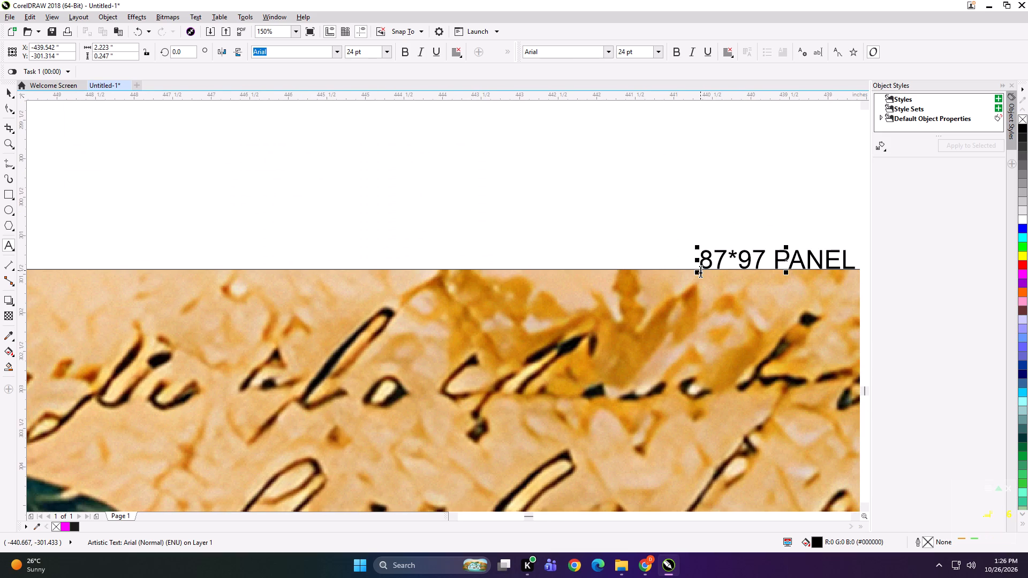
pyautogui.press('BackSpace')
pyautogui.press('2')
pyautogui.scroll(-6, 681, 249)
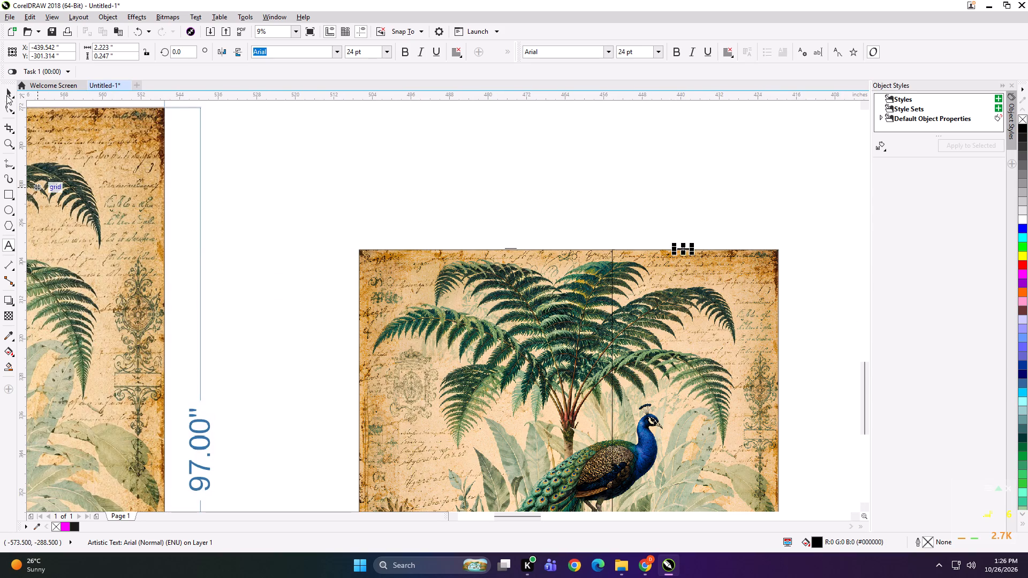
# Group each text label with its own peacock panel.
pyautogui.click(6, 92)
pyautogui.keyDown('shift'); pyautogui.click(691, 304); pyautogui.keyUp('shift')
pyautogui.hotkey('ctrl', 'g')
pyautogui.moveTo(651, 212); pyautogui.dragTo(470, 298)
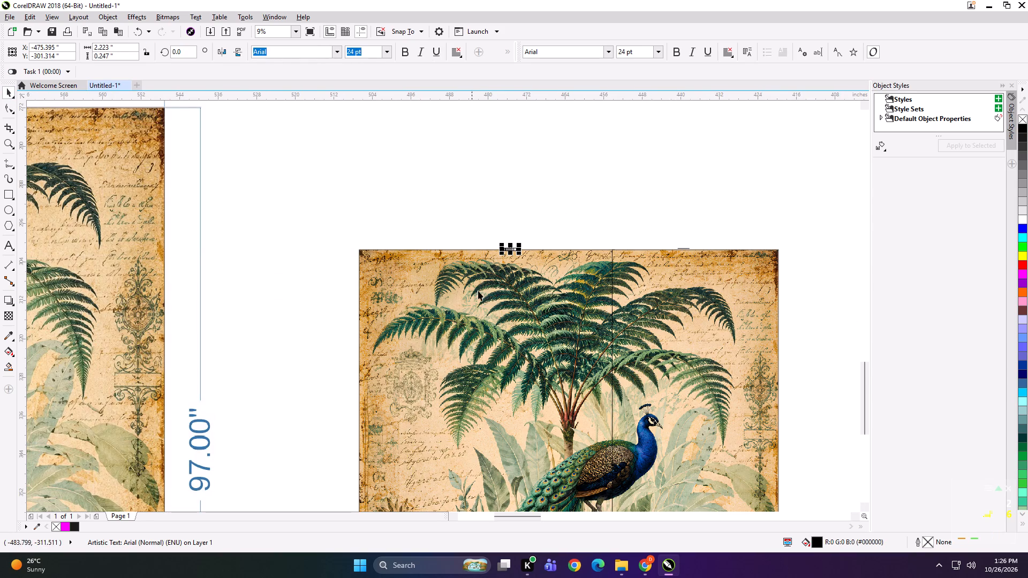
pyautogui.scroll(-1, 595, 260)
pyautogui.keyDown('shift'); pyautogui.click(563, 290); pyautogui.keyUp('shift')
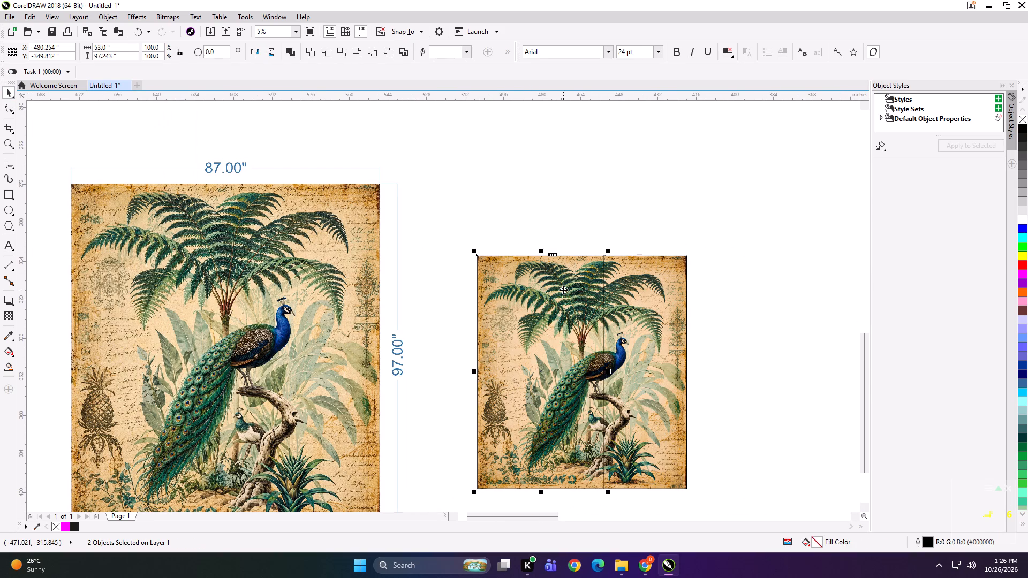
pyautogui.hotkey('ctrl', 'g')
# Start exporting the grouped 53-inch panel and browse to KD > PRINT FILE > 26 on the work drive (D:).
pyautogui.hotkey('ctrl', 'e')
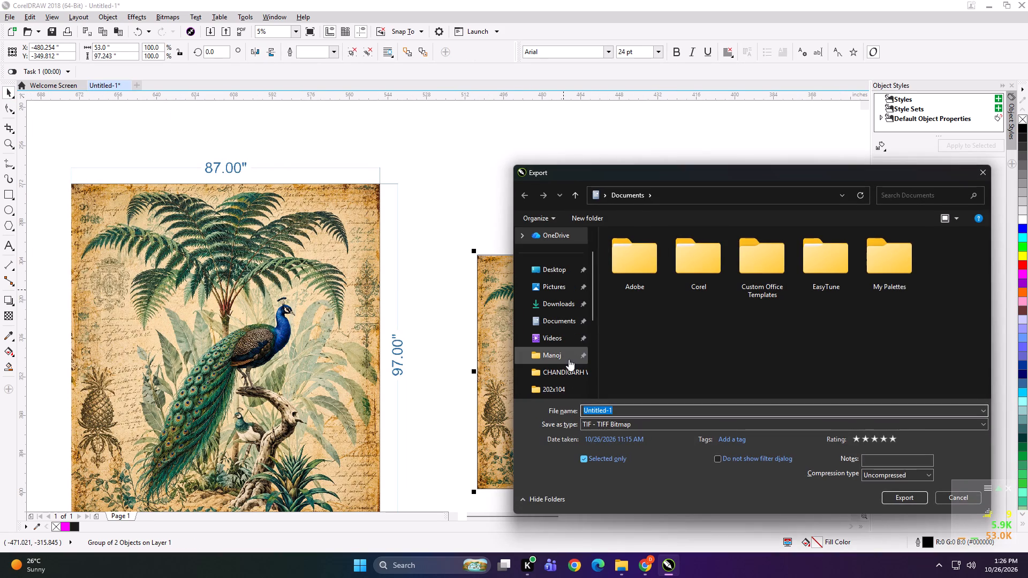
pyautogui.click(557, 302)
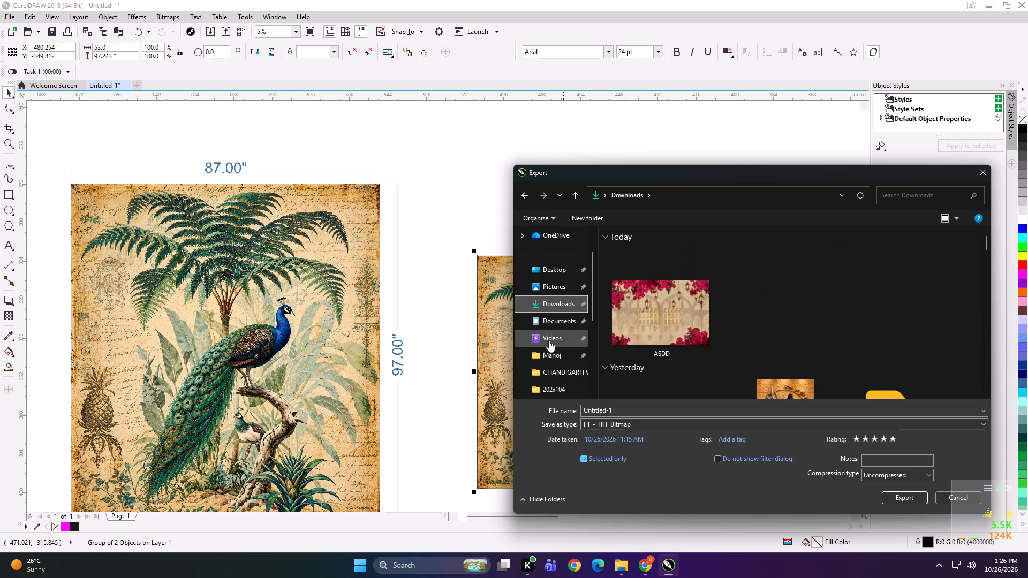
pyautogui.scroll(-1, 549, 340)
pyautogui.click(558, 321)
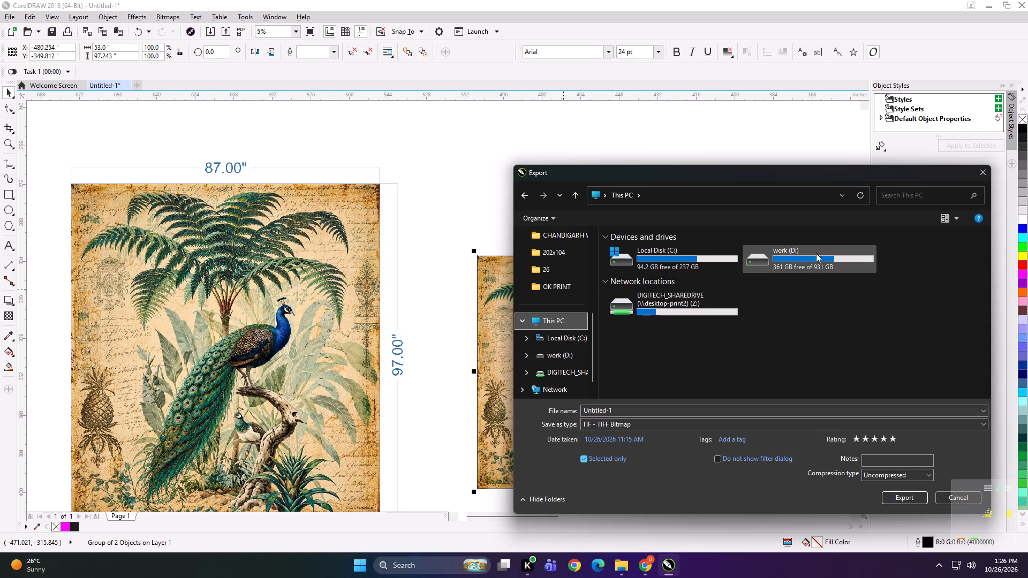
pyautogui.doubleClick(816, 253)
pyautogui.doubleClick(809, 293)
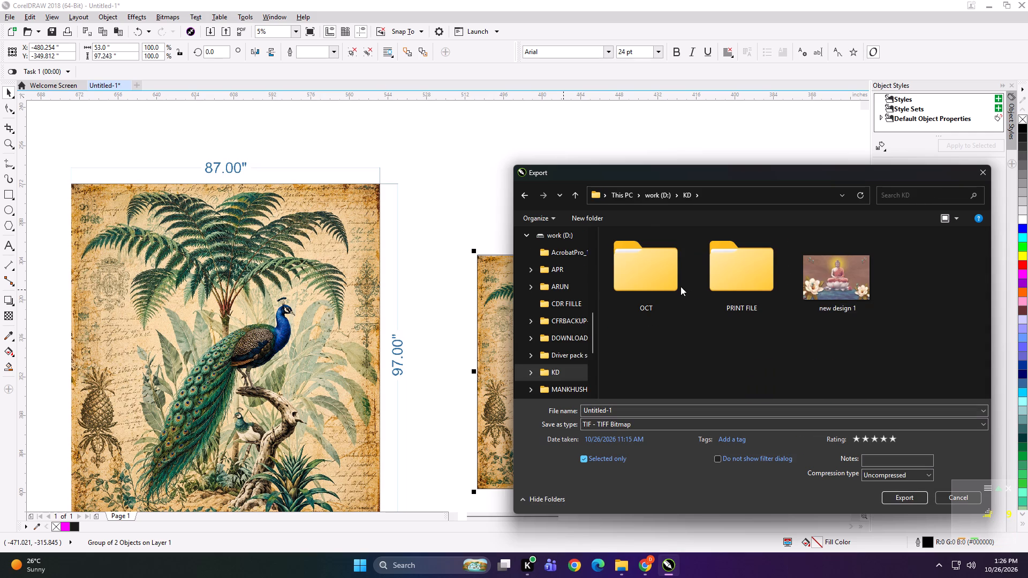
pyautogui.doubleClick(727, 273)
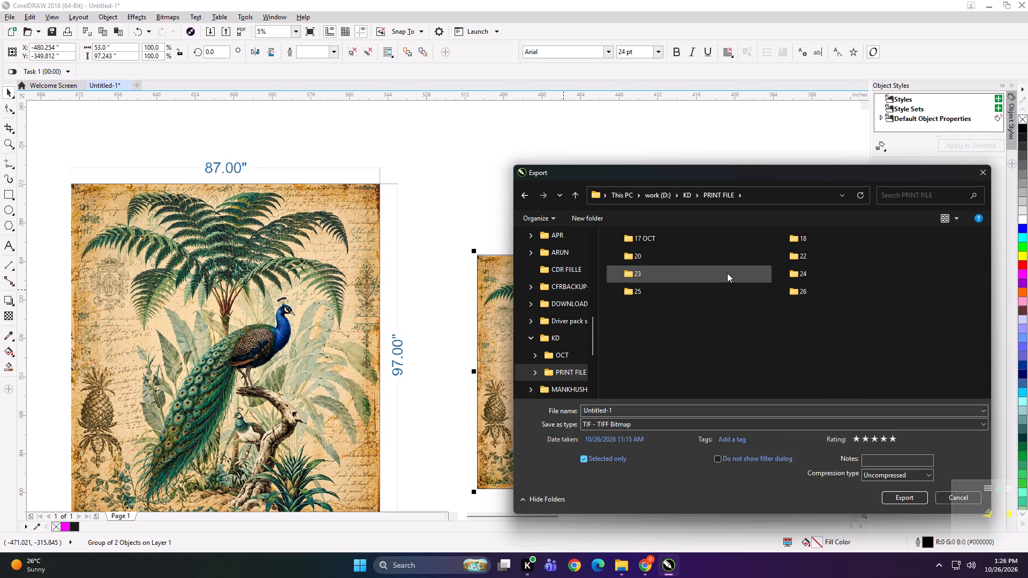
pyautogui.doubleClick(832, 285)
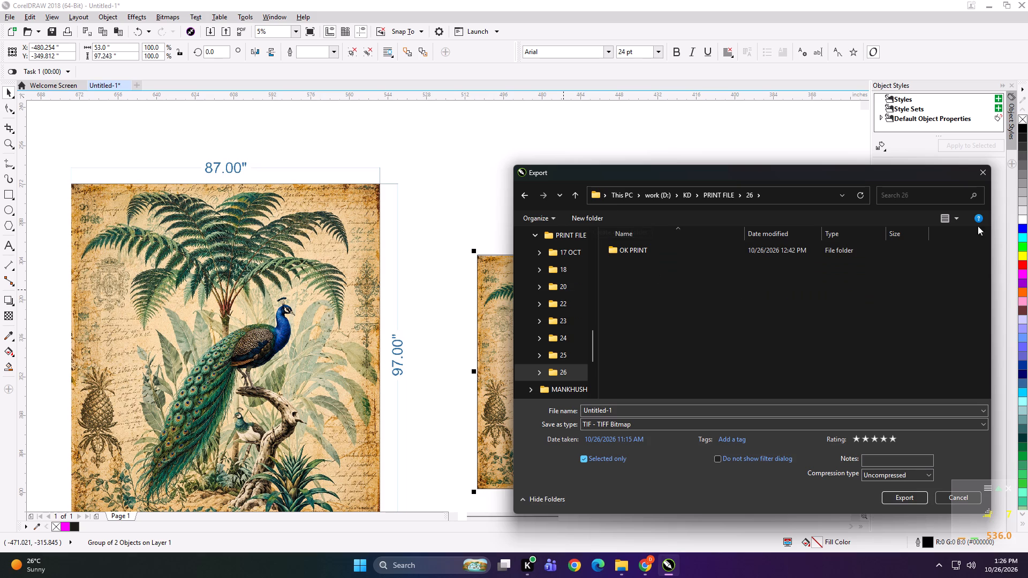
# Create a folder named "INTERIOR ANYWHERE" in the 26 folder and open it as the export destination.
pyautogui.click(587, 211)
pyautogui.click(588, 212)
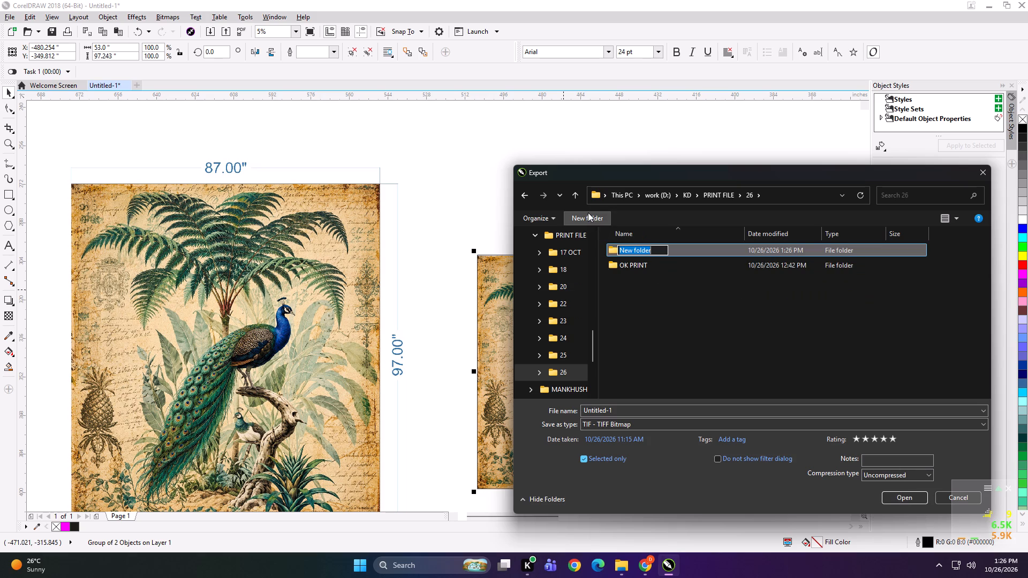
pyautogui.write('INTERIOR ANU')
pyautogui.press('BackSpace')
pyautogui.press('y')
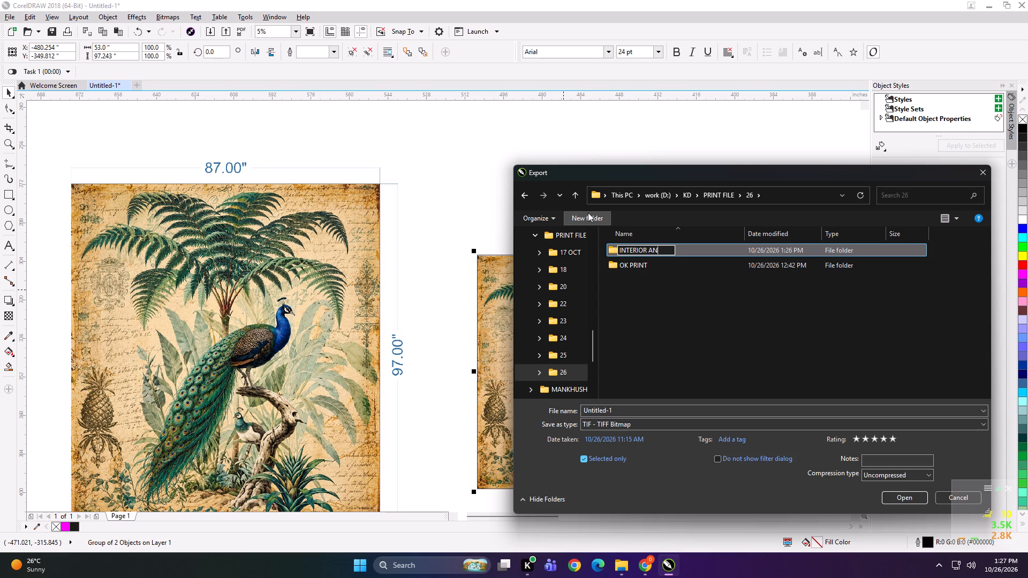
pyautogui.write('WHERE')
pyautogui.press('Return')
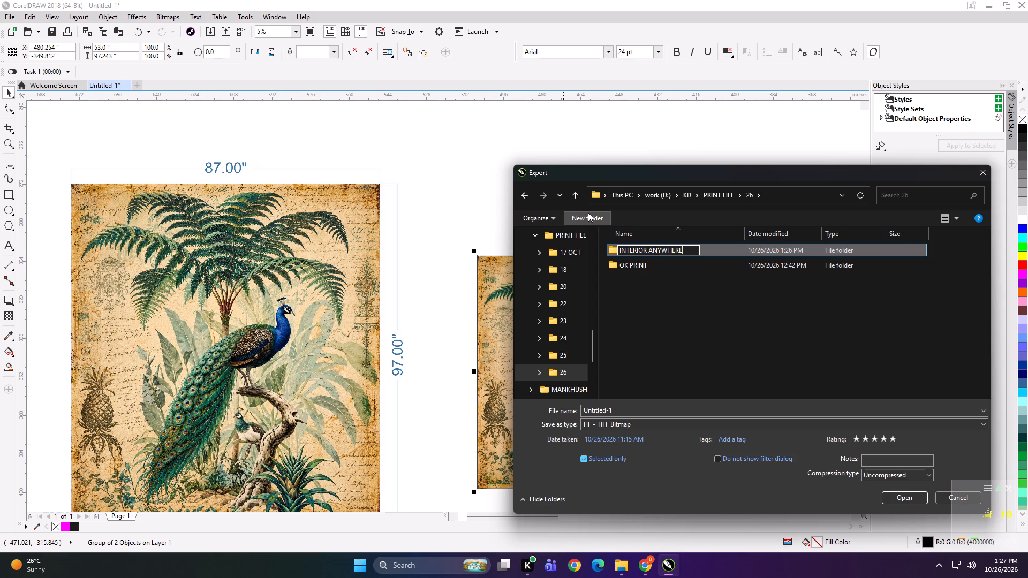
pyautogui.doubleClick(646, 250)
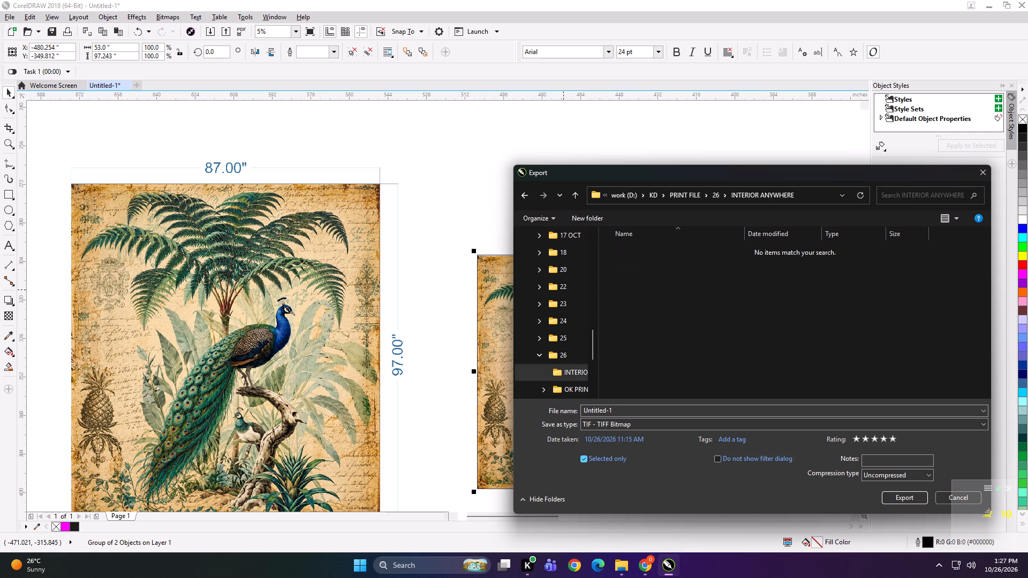
# Export the 53-inch panel as a TIFF named "53x97 A NW" at 100 dpi in RGB colour.
pyautogui.doubleClick(655, 404)
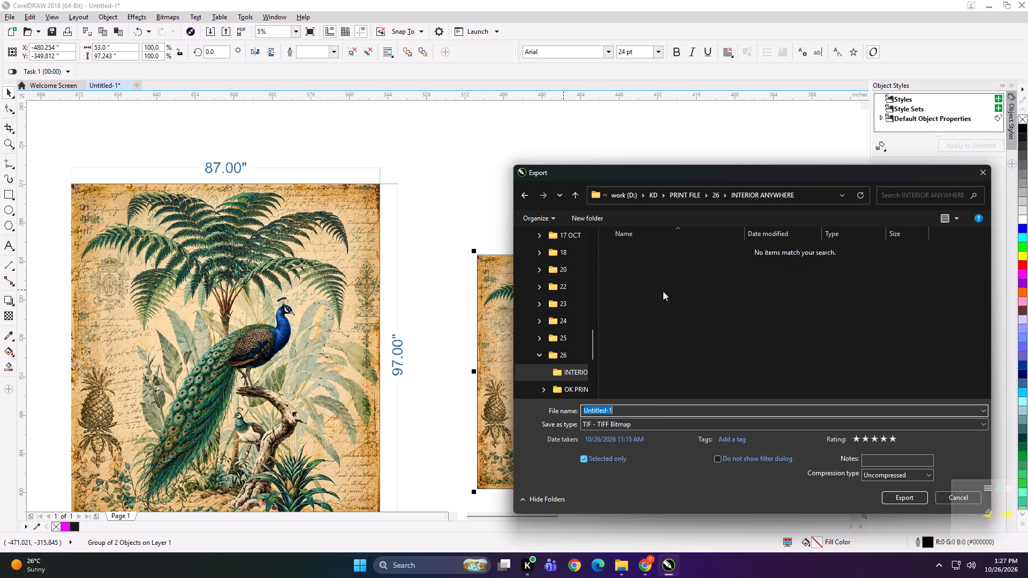
pyautogui.write('53x97 A NW')
pyautogui.press('Return')
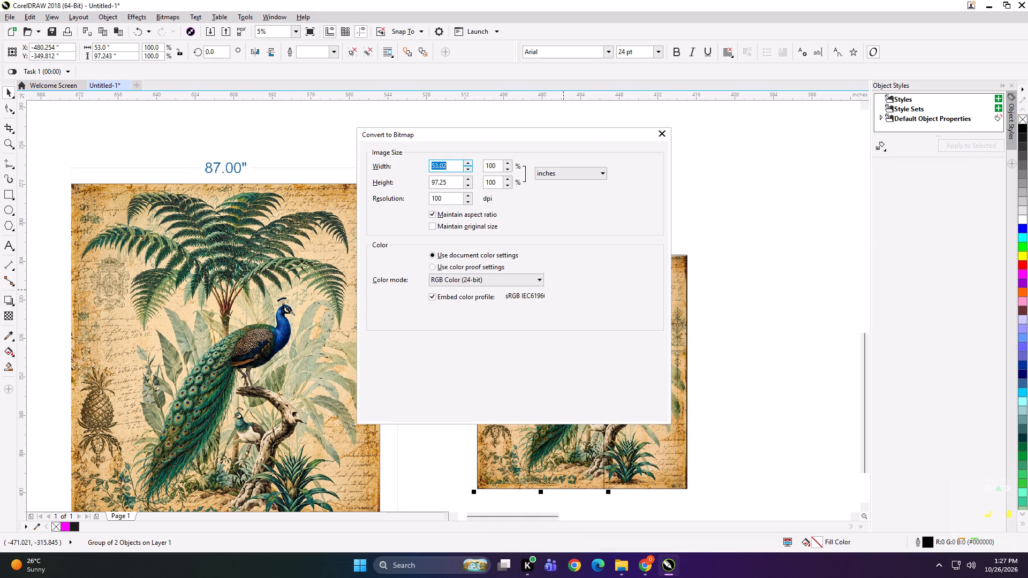
pyautogui.press('Return')
# Export the narrower second panel as a TIFF to the same folder, with a file name starting "34" and ending "97 B NW".
pyautogui.click(663, 285)
pyautogui.hotkey('ctrl', 'e')
pyautogui.hotkey('ctrl', 'e')
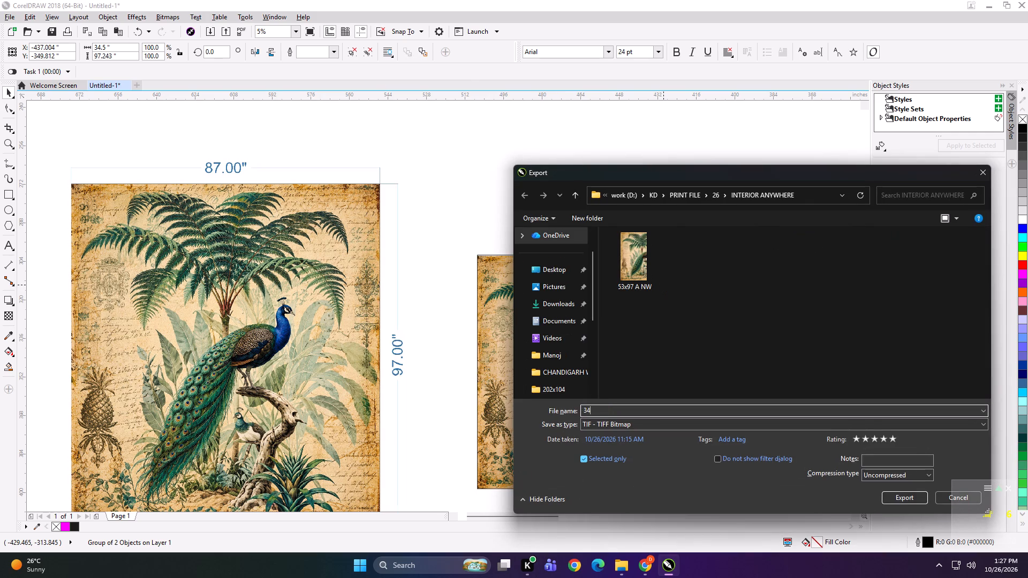
pyautogui.write('97 B NW')
pyautogui.press('Return')
pyautogui.press('Return')
# Shift the second panel to the right to leave a gap between the two peacock panels.
pyautogui.scroll(-1, 592, 263)
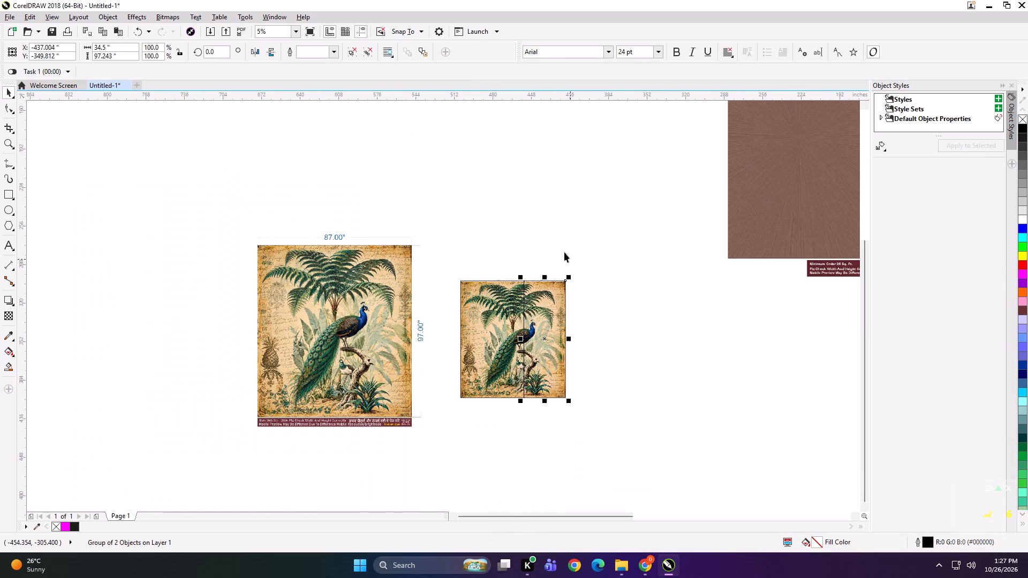
pyautogui.press('Right')
pyautogui.press('Right')
pyautogui.press('Right')
pyautogui.press('Right')
pyautogui.press('Right')
pyautogui.press('Right')
pyautogui.press('Right')
pyautogui.press('Right')
pyautogui.press('Right')
pyautogui.press('Right')
pyautogui.press('Right')
pyautogui.press('Right')
pyautogui.press('Right')
# Enlarge both panels to roughly the original preview's height, place them beside it, and group them with the preview.
pyautogui.moveTo(602, 250); pyautogui.dragTo(418, 486)
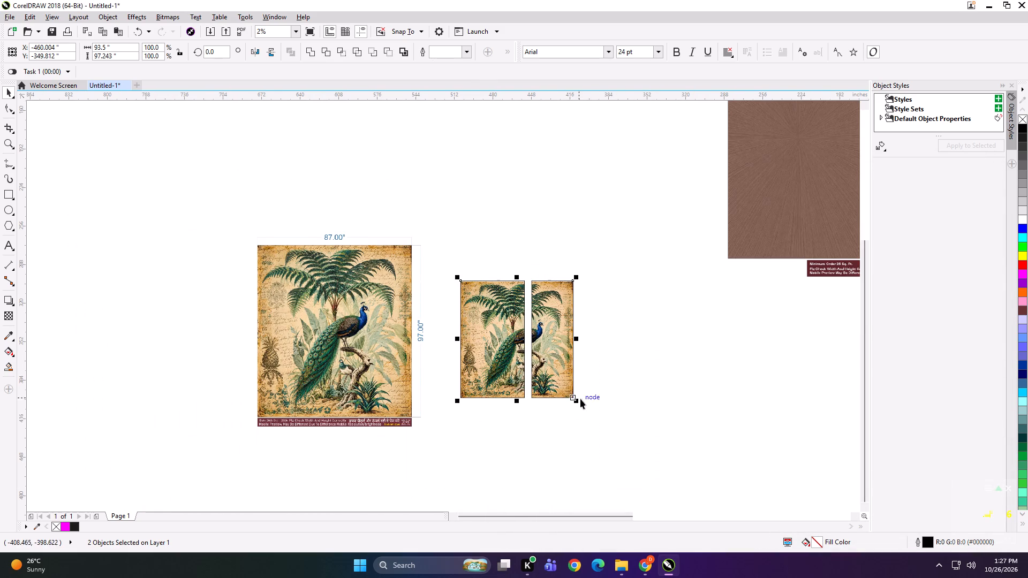
pyautogui.keyDown('shift'); pyautogui.moveTo(579, 402); pyautogui.dragTo(616, 436); pyautogui.keyUp('shift')
pyautogui.moveTo(474, 329); pyautogui.dragTo(483, 324)
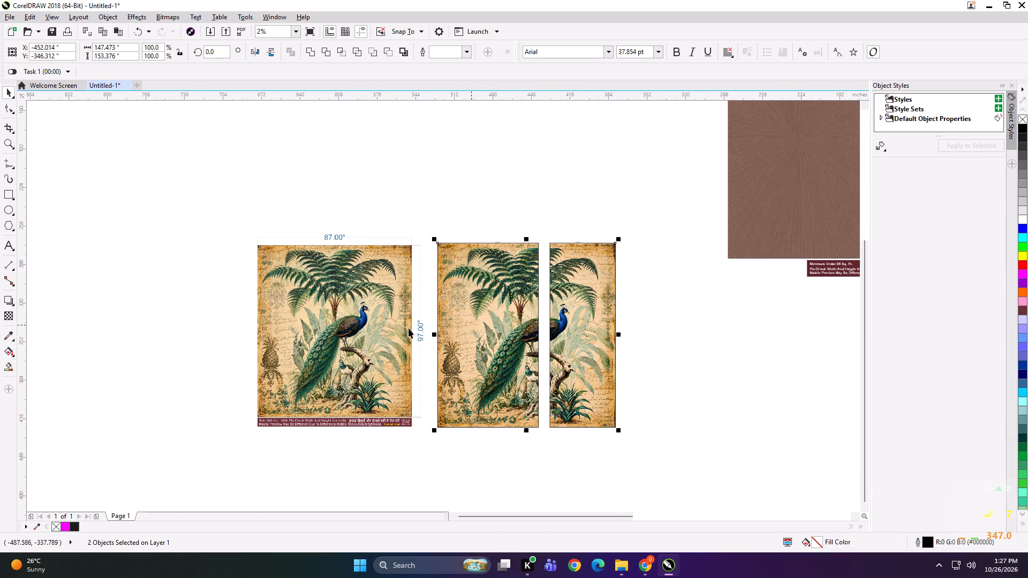
pyautogui.keyDown('shift'); pyautogui.click(364, 328); pyautogui.keyUp('shift')
pyautogui.hotkey('ctrl', 'g')
# Scale the combined preview and panel group down to about 3.42 by 1.83 inches.
pyautogui.keyDown('shift'); pyautogui.moveTo(620, 436); pyautogui.dragTo(447, 354); pyautogui.keyUp('shift')
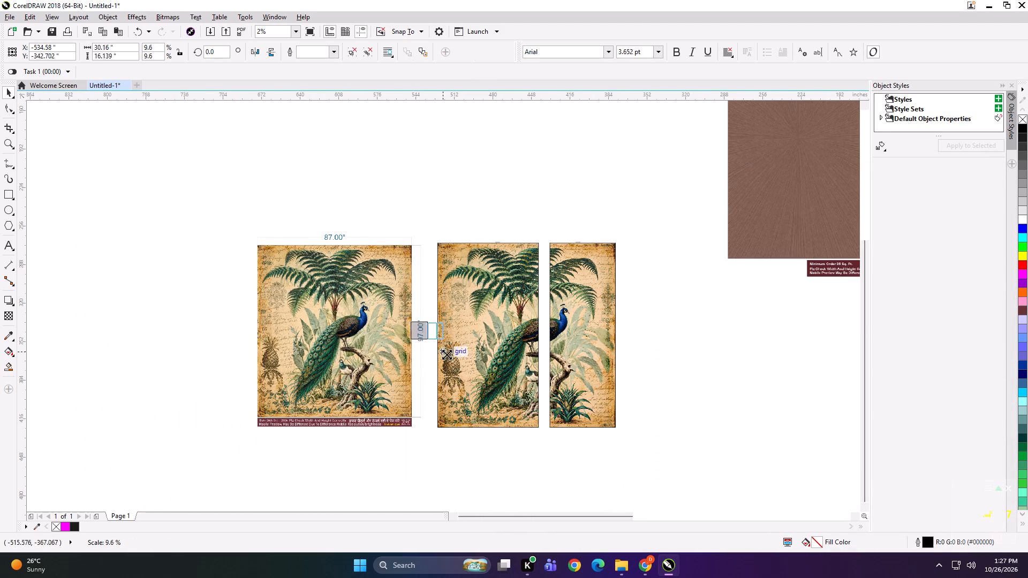
pyautogui.keyDown('shift'); pyautogui.moveTo(447, 354); pyautogui.dragTo(437, 347); pyautogui.keyUp('shift')
pyautogui.scroll(5, 431, 333)
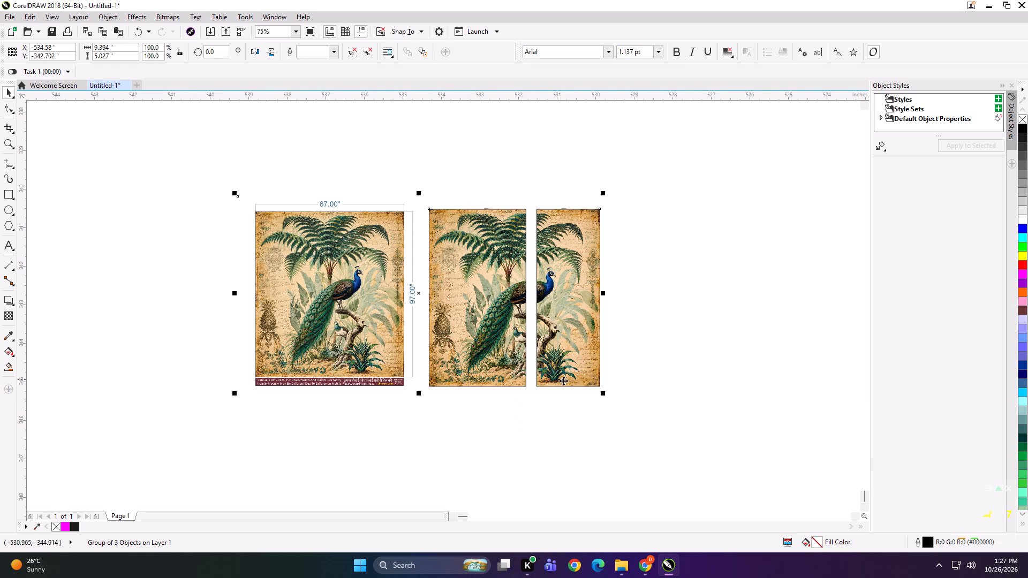
pyautogui.keyDown('shift'); pyautogui.moveTo(605, 393); pyautogui.dragTo(490, 343); pyautogui.keyUp('shift')
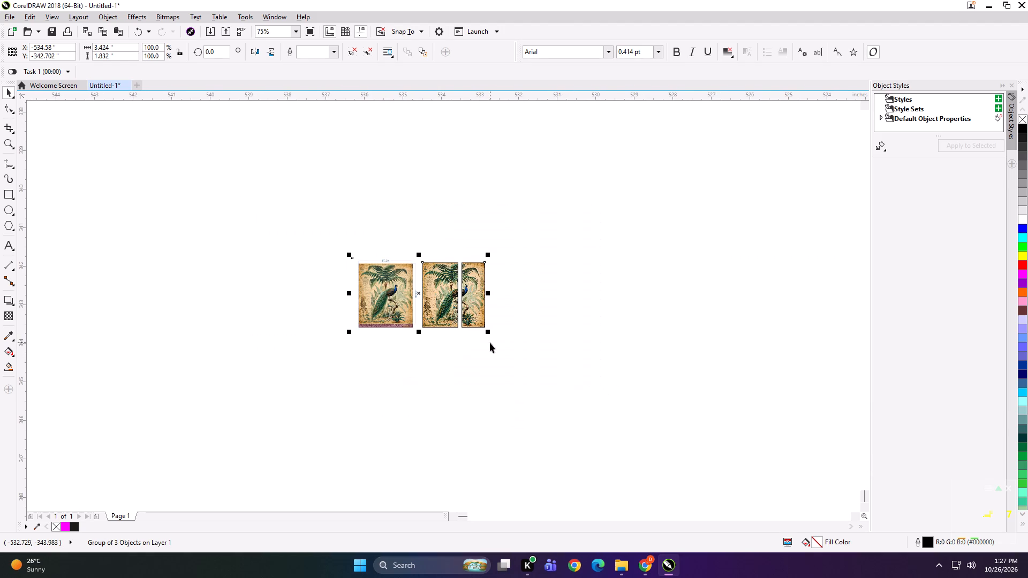
# Export the scaled-down preview and panel group under the file name "FDSGDG".
pyautogui.hotkey('ctrl', 'e')
pyautogui.write('FDSGDG')
pyautogui.press('Return')
pyautogui.press('Return')
pyautogui.press('Return')
pyautogui.press('Return')
# Delete the exported peacock preview and panel group from the drawing.
pyautogui.press('Delete')
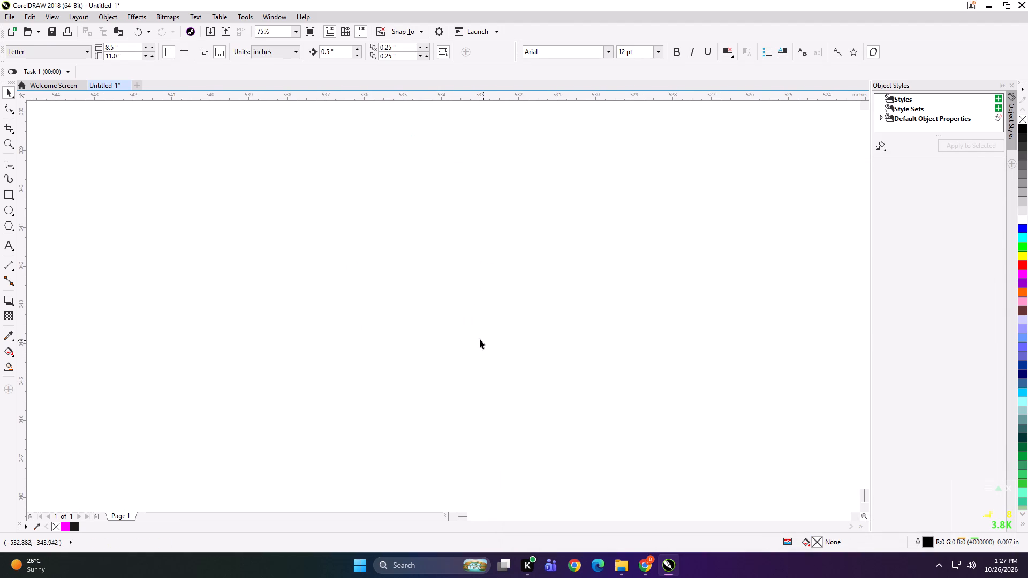
pyautogui.hotkey('ctrl', 'z')
pyautogui.scroll(1, 415, 292)
pyautogui.press('Delete')
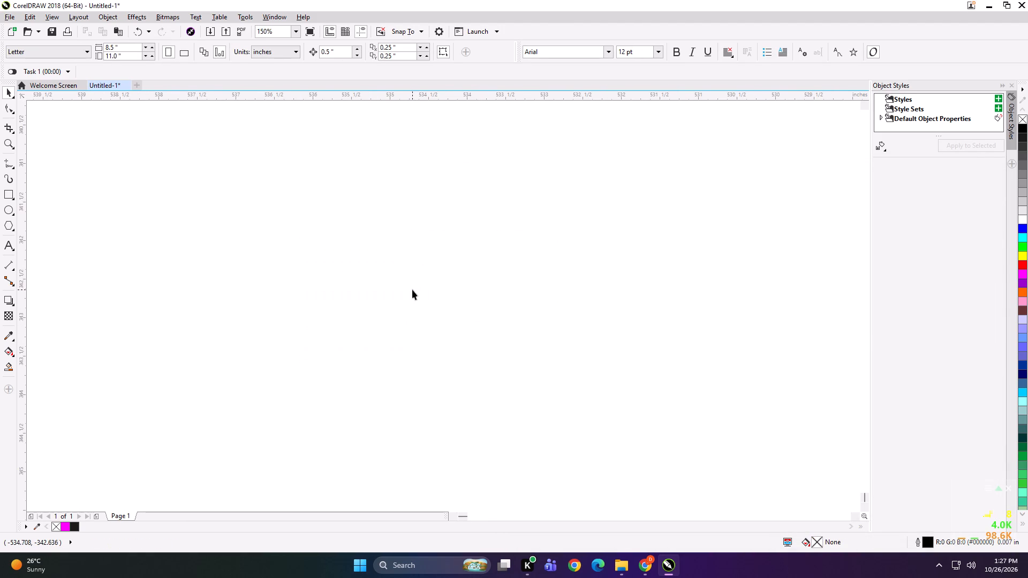
# Move the beige floral relief design, with its dimensions and caption, up and to the right, away from the brown panel design.
pyautogui.press('F4')
pyautogui.moveTo(170, 305); pyautogui.dragTo(213, 280)
pyautogui.click(377, 297)
pyautogui.click(615, 272)
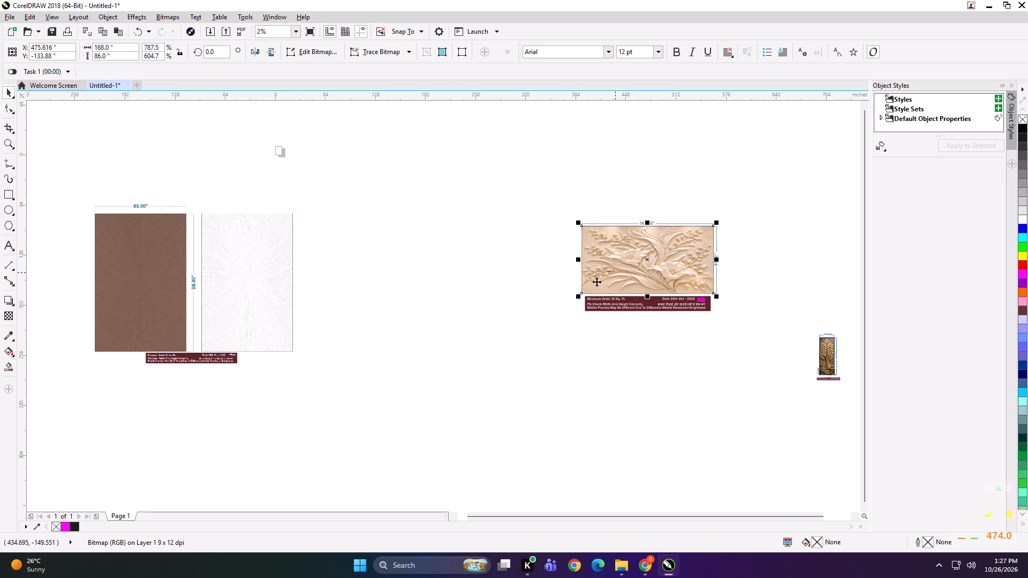
pyautogui.moveTo(534, 189); pyautogui.dragTo(748, 358)
pyautogui.moveTo(669, 275); pyautogui.dragTo(774, 208)
pyautogui.click(573, 254)
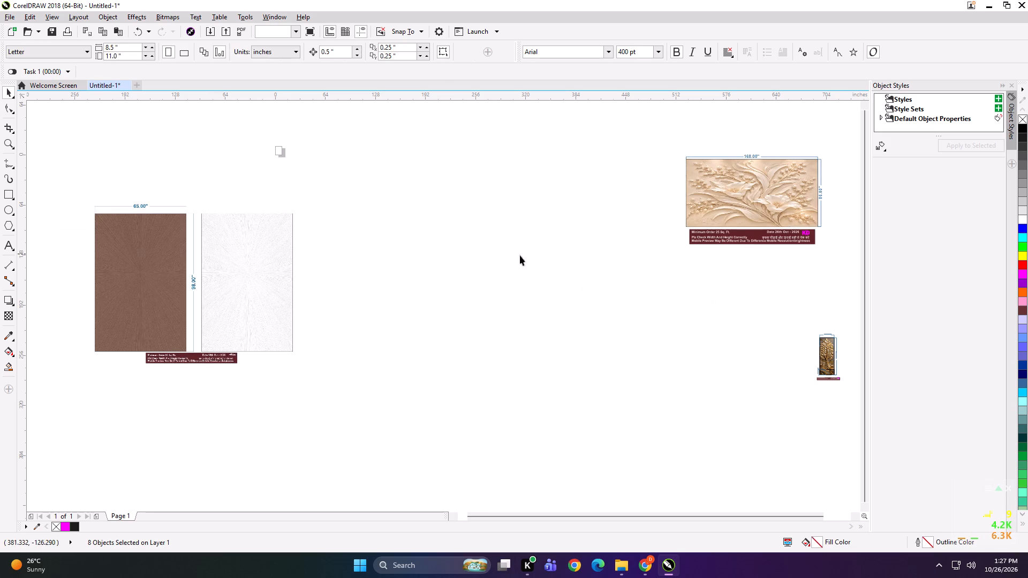
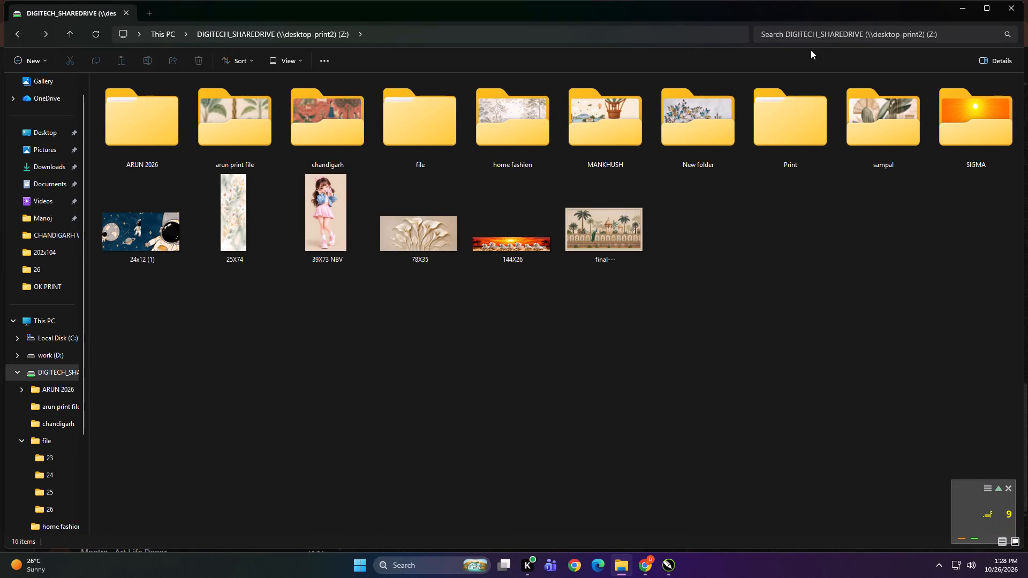
# In File Explorer, search the DIGITECH_SHAREDRIVE network drive for 54x36 and open the 54x36 NW image for viewing.
pyautogui.click(811, 34)
pyautogui.write('4x36')
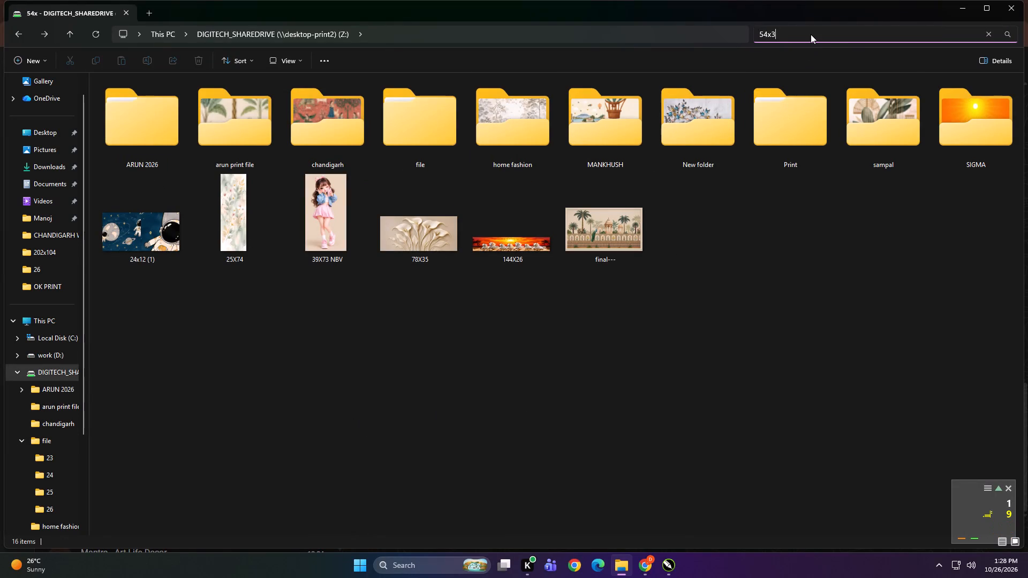
pyautogui.hotkey('ctrl', 'a')
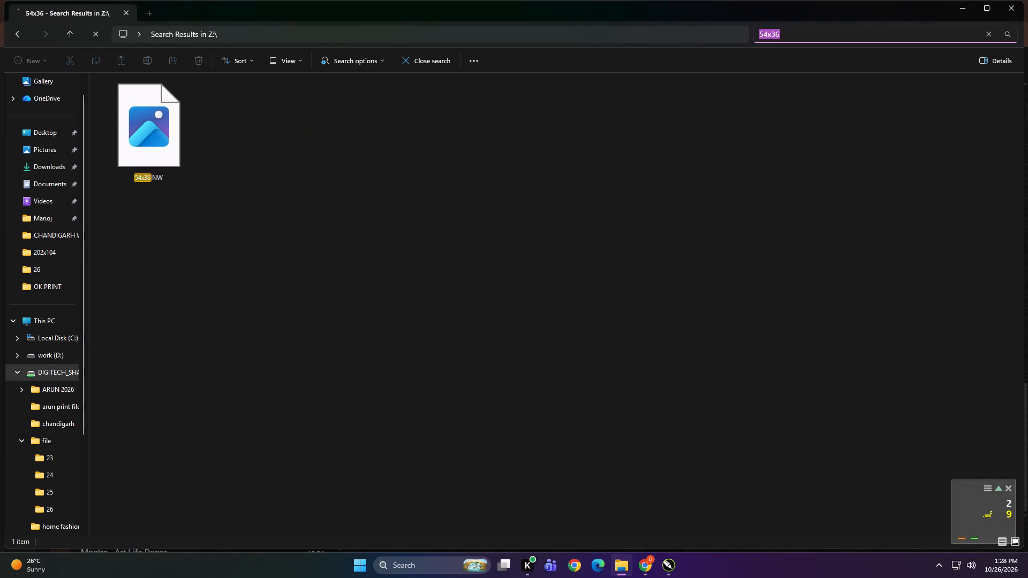
pyautogui.doubleClick(146, 140)
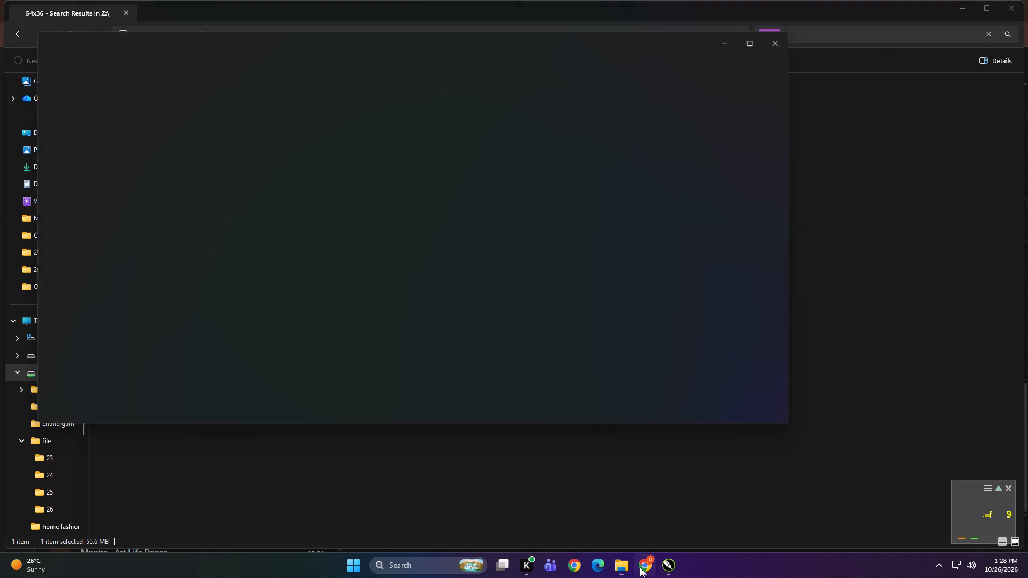
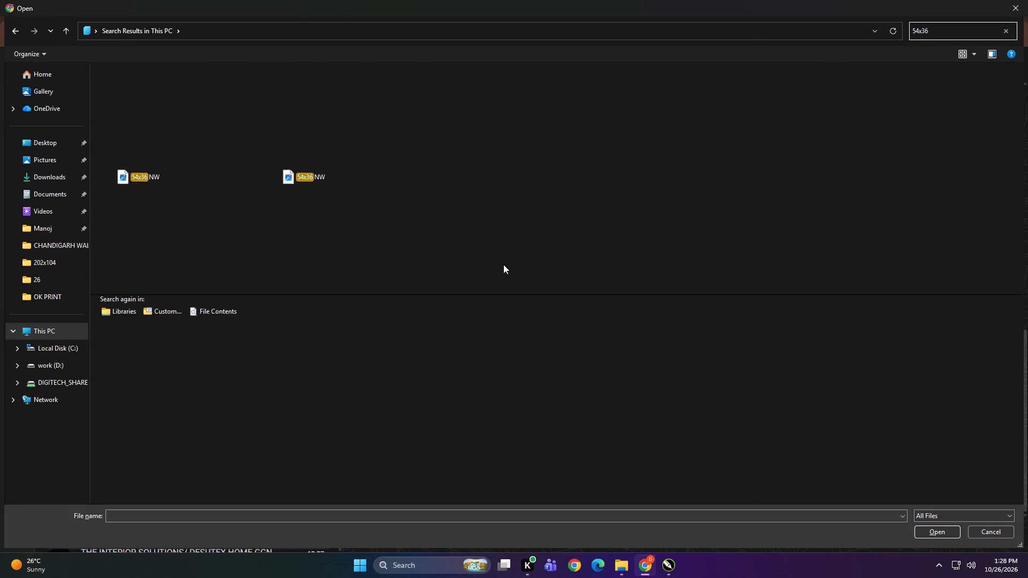
# Show the 54x36 search results in the Open dialog as large thumbnails to preview the NW images.
pyautogui.keyDown('ctrl'); pyautogui.scroll(20, 503, 264); pyautogui.keyUp('ctrl')
pyautogui.keyDown('ctrl'); pyautogui.scroll(19, 503, 264); pyautogui.keyUp('ctrl')
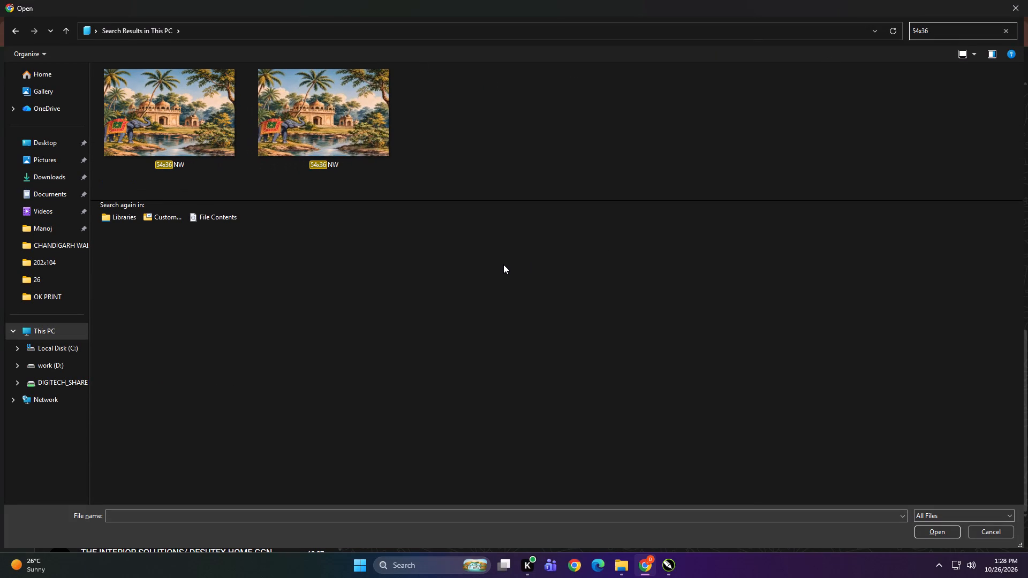
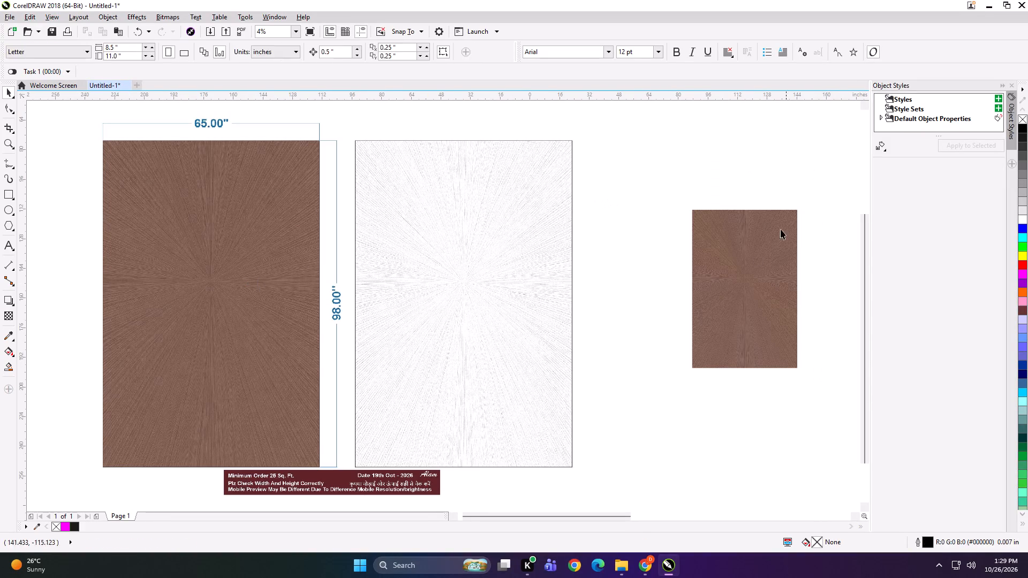
# Scale down the 65 by 98 inch dimensioned preview image and move it beside the plain brown wallpaper image.
pyautogui.click(756, 255)
pyautogui.click(496, 281)
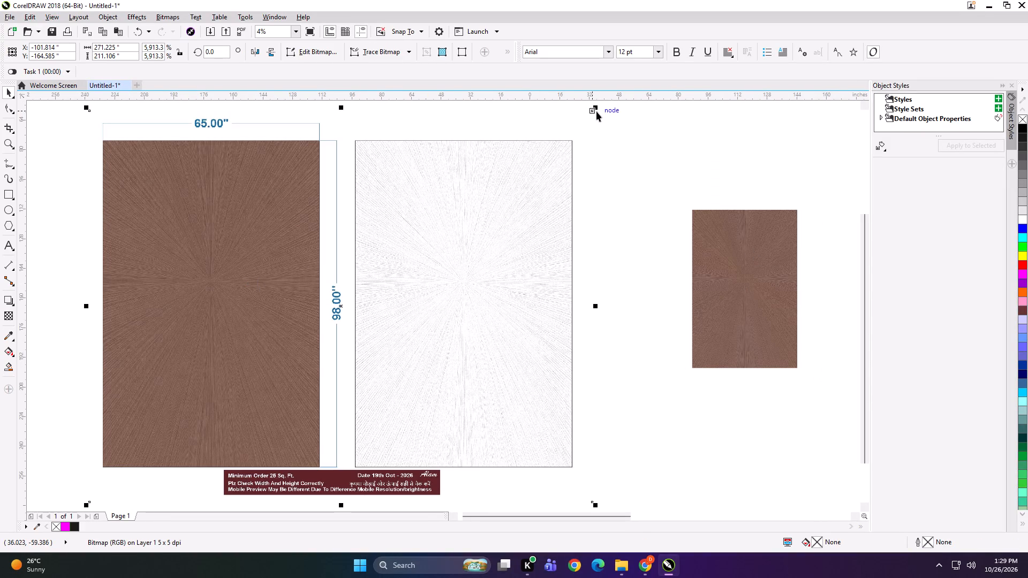
pyautogui.keyDown('shift'); pyautogui.moveTo(595, 108); pyautogui.dragTo(561, 242); pyautogui.keyUp('shift')
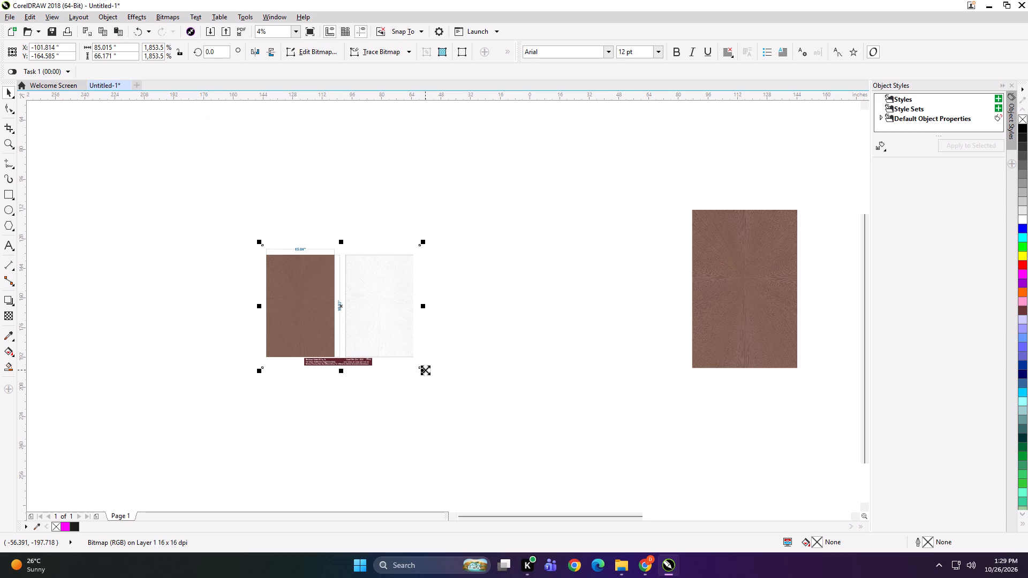
pyautogui.keyDown('shift'); pyautogui.moveTo(425, 370); pyautogui.dragTo(482, 410); pyautogui.keyUp('shift')
pyautogui.moveTo(418, 314); pyautogui.dragTo(612, 291)
# Move the plain brown wallpaper image to the left side of the dimensioned preview and frame both in view.
pyautogui.moveTo(737, 288); pyautogui.dragTo(377, 279)
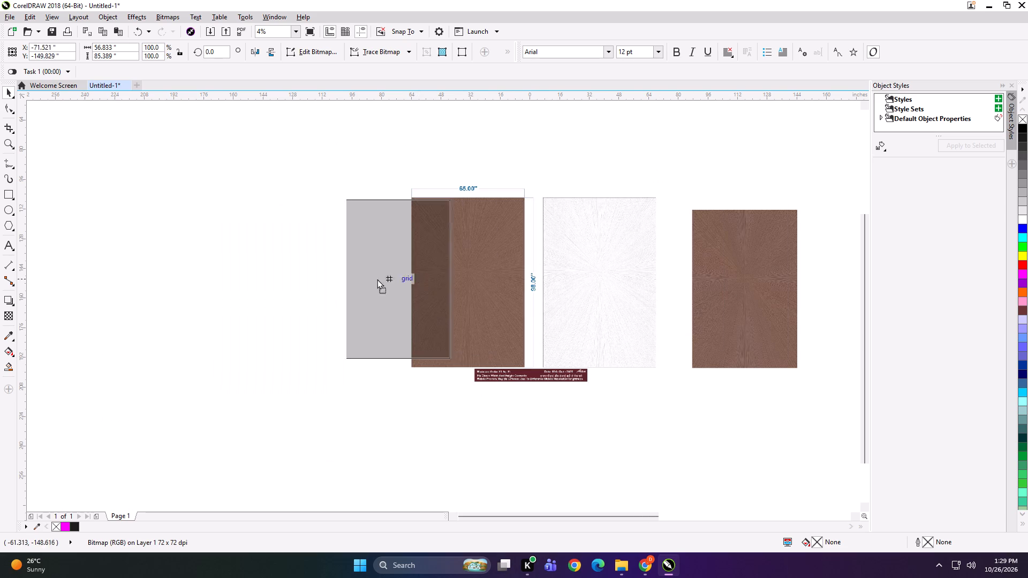
pyautogui.moveTo(377, 279); pyautogui.dragTo(318, 279)
pyautogui.keyDown('shift'); pyautogui.click(460, 273); pyautogui.keyUp('shift')
pyautogui.hotkey('shift', 'F2')
pyautogui.click(48, 125)
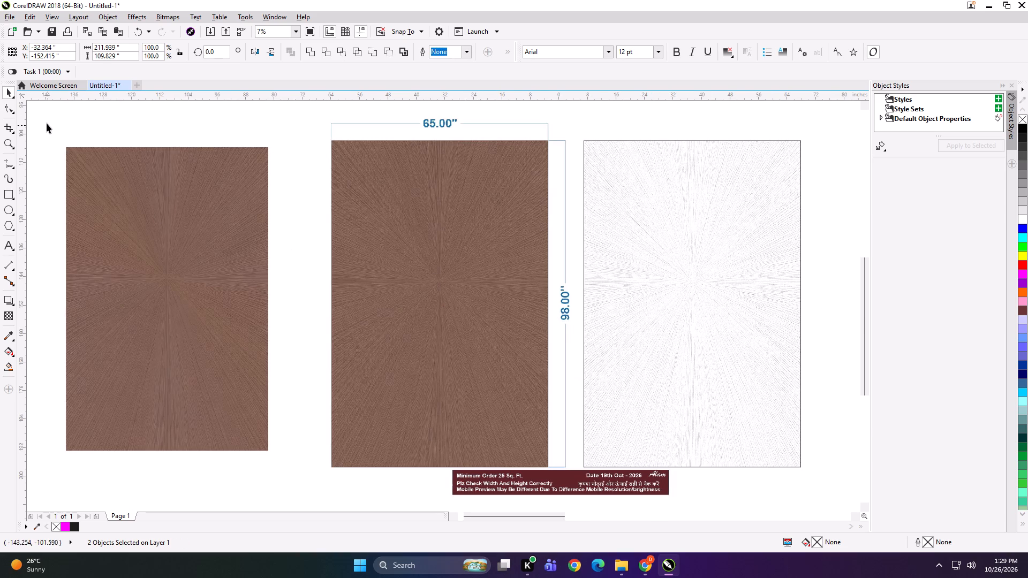
# Resize the plain brown wallpaper image to 65 by 98 inches and shift the preview slightly right for clearance.
pyautogui.click(141, 191)
pyautogui.click(126, 50)
pyautogui.hotkey('ctrl', 'a')
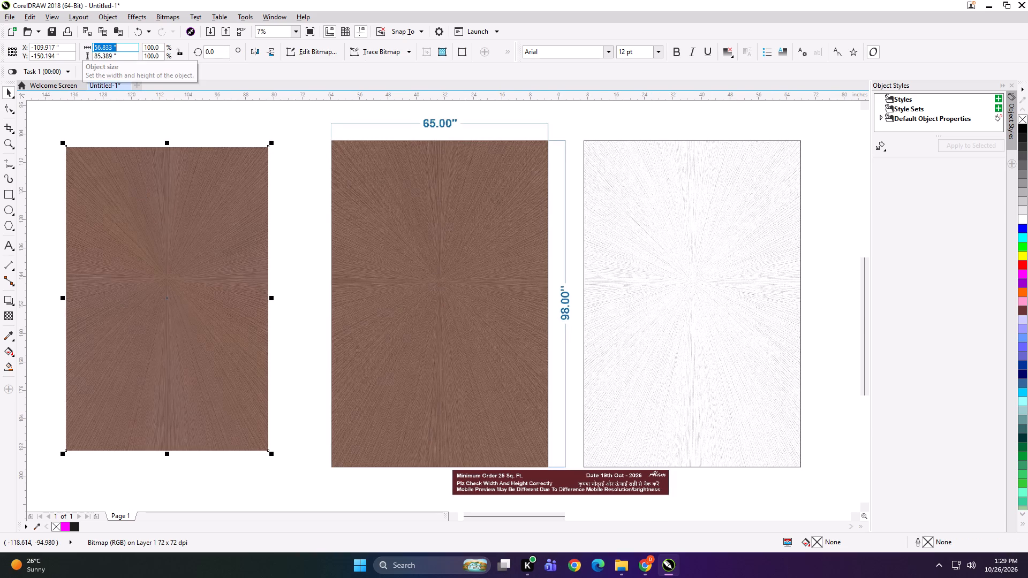
pyautogui.write('65')
pyautogui.press('Tab')
pyautogui.write('98')
pyautogui.press('Return')
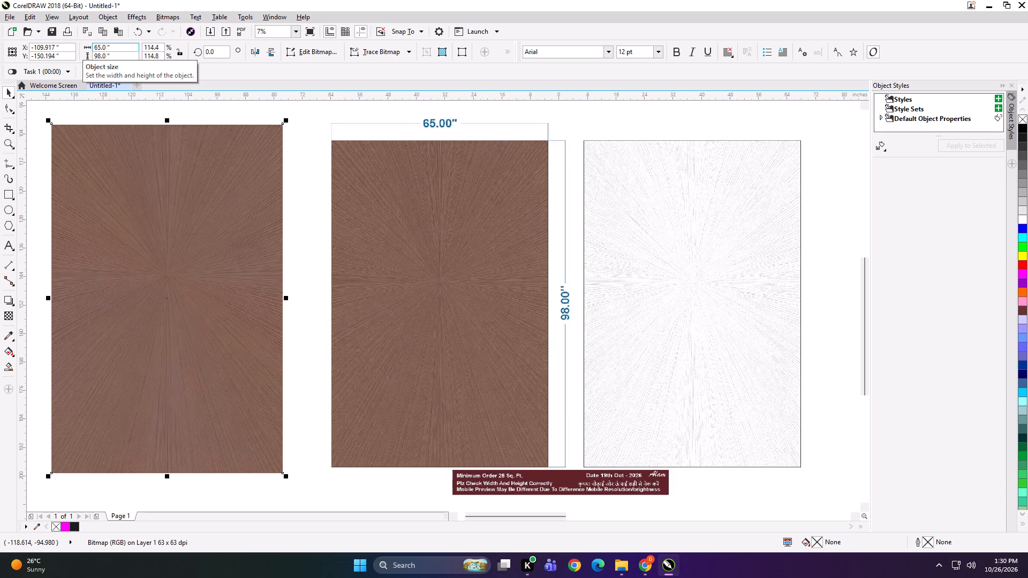
pyautogui.moveTo(357, 204); pyautogui.dragTo(382, 206)
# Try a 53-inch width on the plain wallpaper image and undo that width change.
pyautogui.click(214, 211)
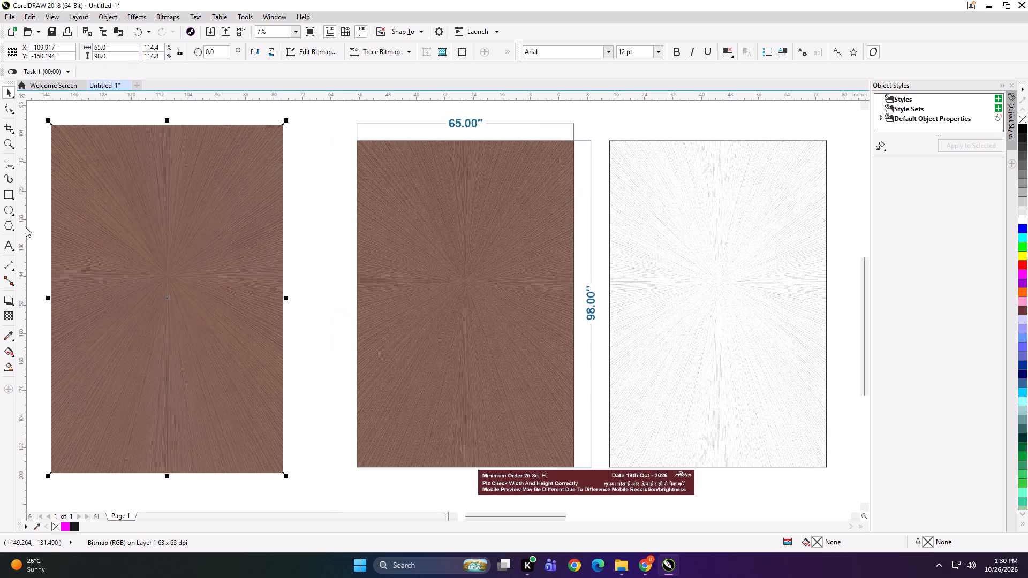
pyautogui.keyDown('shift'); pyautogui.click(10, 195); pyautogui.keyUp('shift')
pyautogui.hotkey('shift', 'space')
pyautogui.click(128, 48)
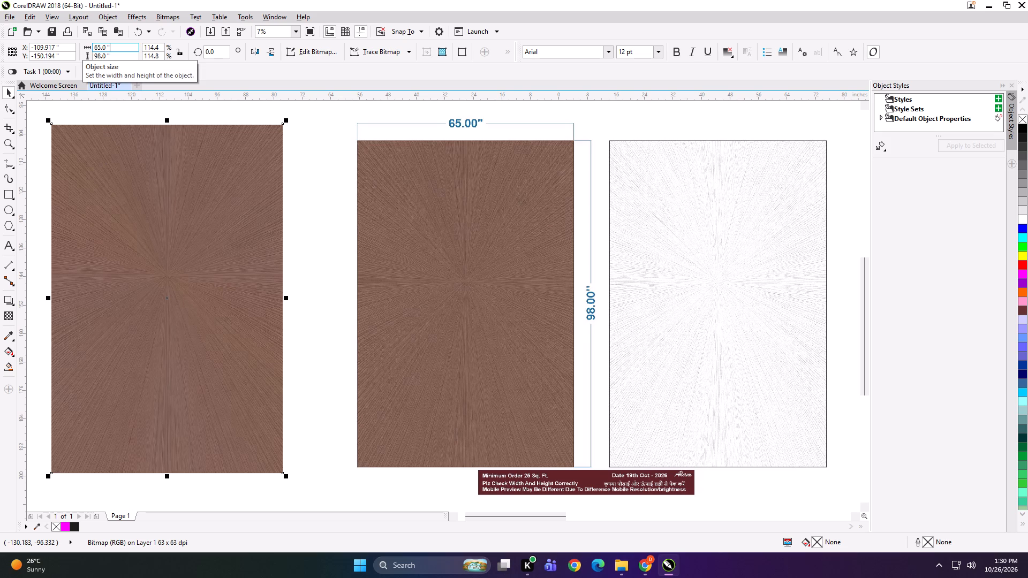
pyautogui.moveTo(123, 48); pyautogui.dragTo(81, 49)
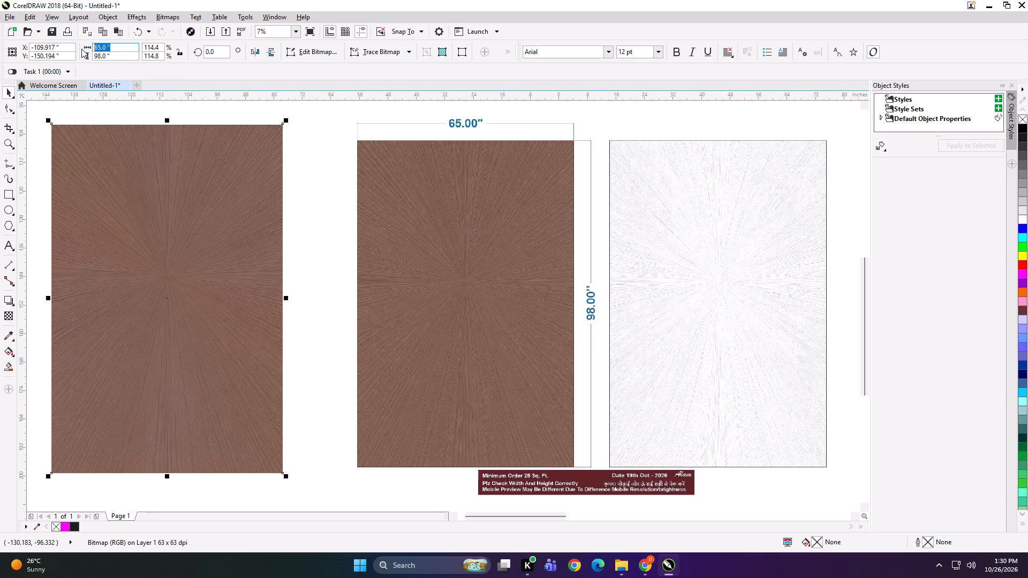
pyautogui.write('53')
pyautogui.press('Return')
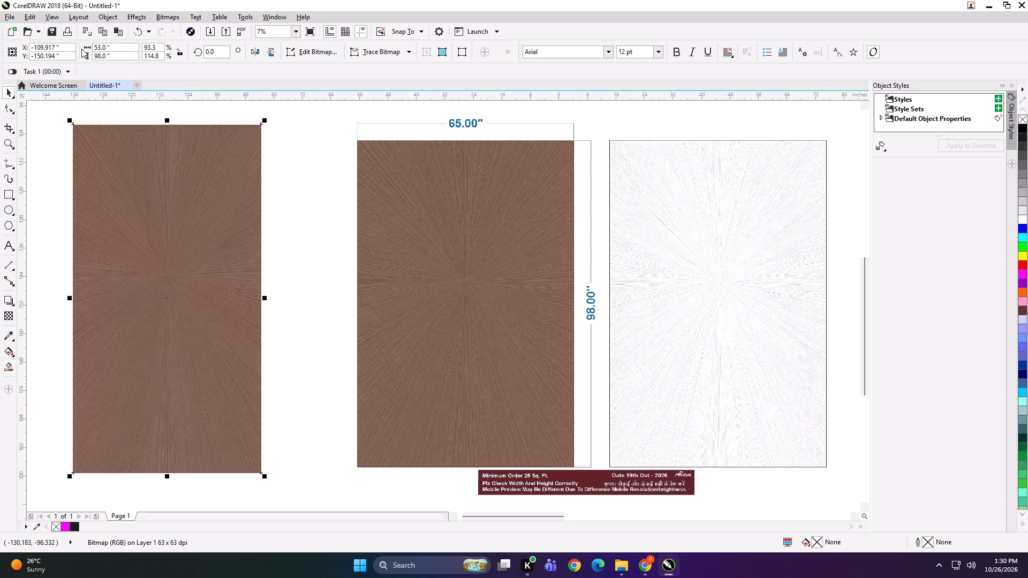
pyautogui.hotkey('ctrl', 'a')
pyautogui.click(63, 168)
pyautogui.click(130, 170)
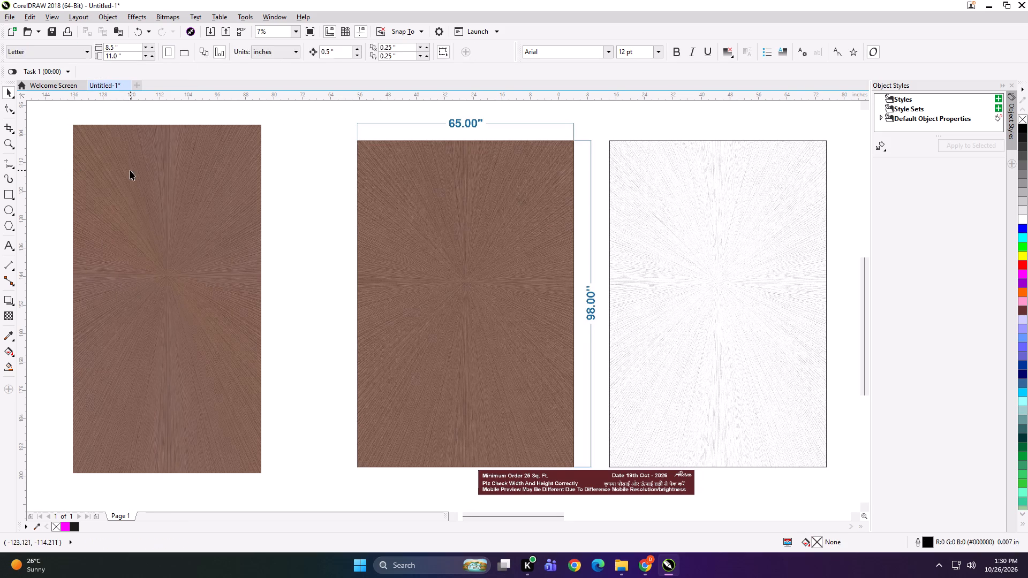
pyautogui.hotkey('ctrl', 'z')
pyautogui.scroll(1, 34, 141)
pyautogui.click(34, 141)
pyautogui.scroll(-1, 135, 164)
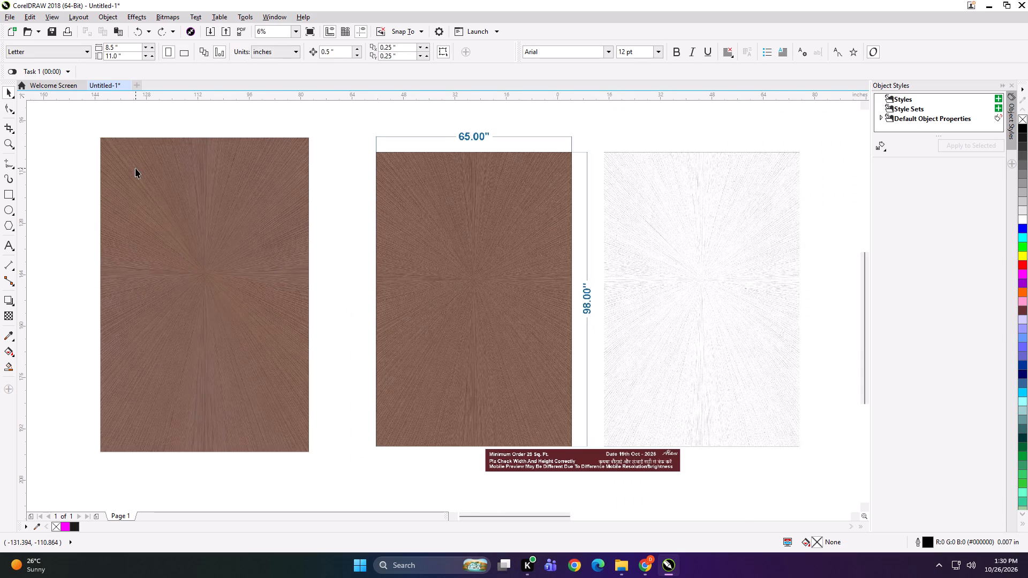
# Shift the wallpaper image slightly left and create a 65 by 98 inch rectangle exactly over it.
pyautogui.click(158, 172)
pyautogui.moveTo(187, 203); pyautogui.dragTo(174, 202)
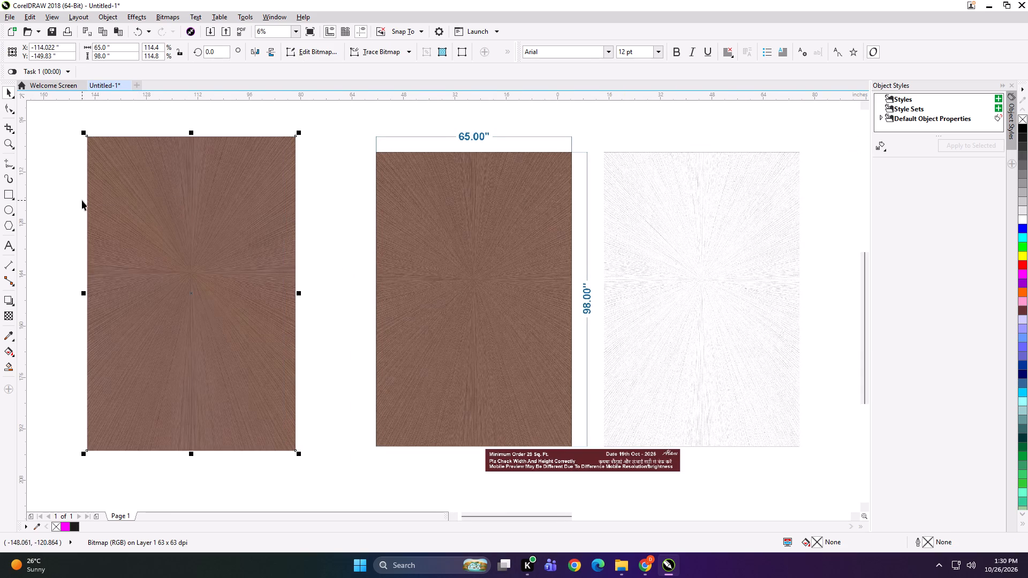
pyautogui.keyDown('shift'); pyautogui.doubleClick(7, 195); pyautogui.keyUp('shift')
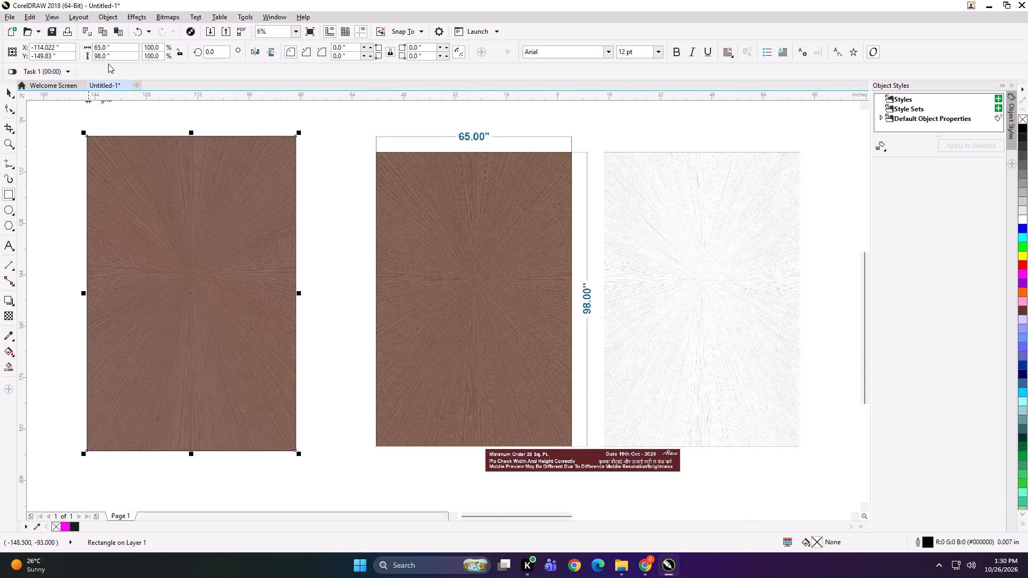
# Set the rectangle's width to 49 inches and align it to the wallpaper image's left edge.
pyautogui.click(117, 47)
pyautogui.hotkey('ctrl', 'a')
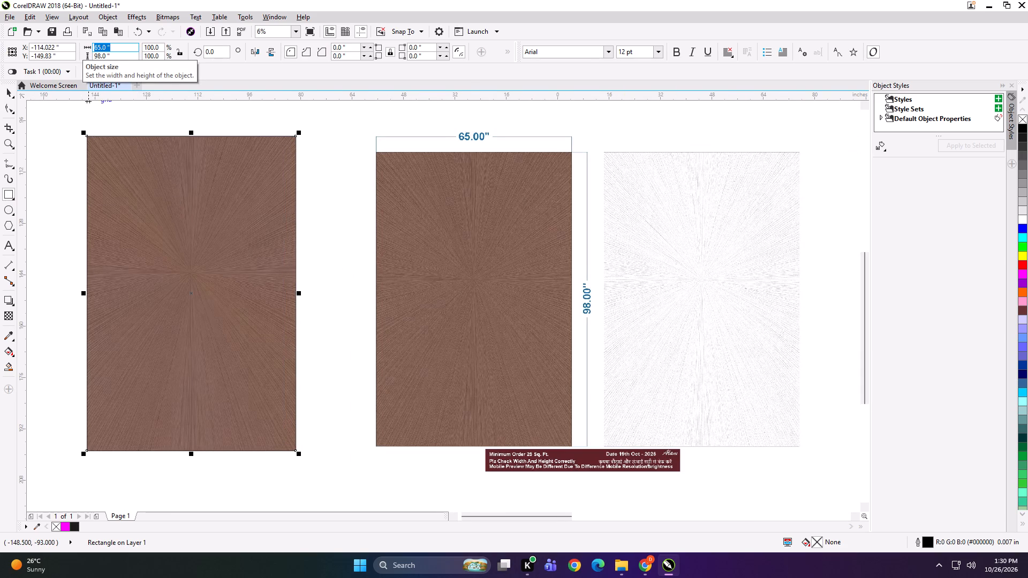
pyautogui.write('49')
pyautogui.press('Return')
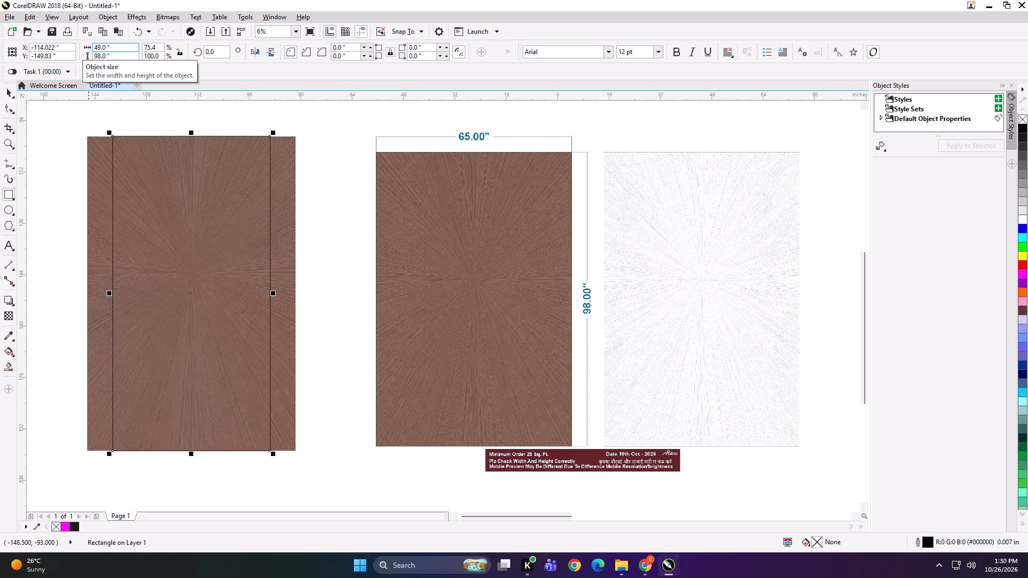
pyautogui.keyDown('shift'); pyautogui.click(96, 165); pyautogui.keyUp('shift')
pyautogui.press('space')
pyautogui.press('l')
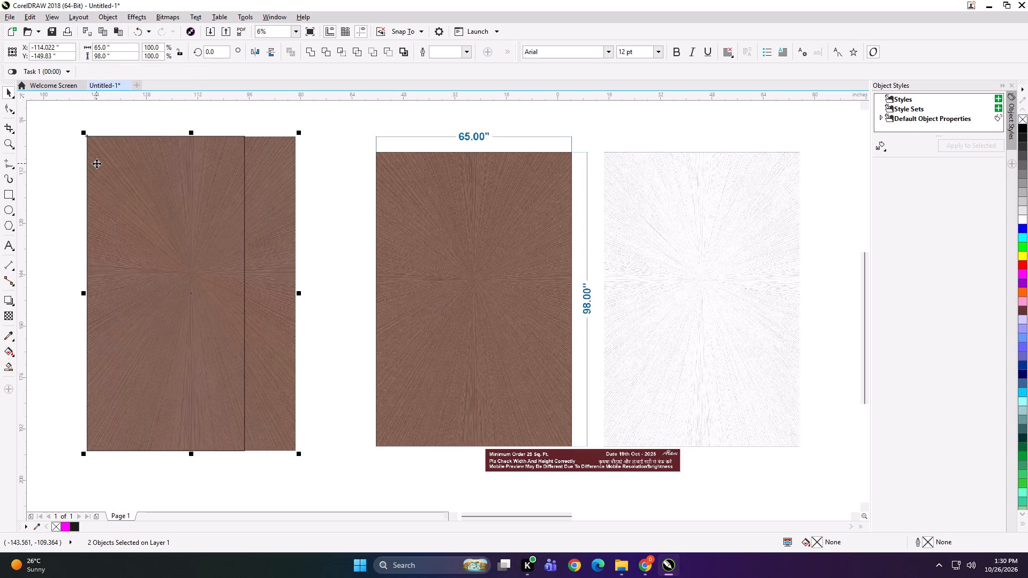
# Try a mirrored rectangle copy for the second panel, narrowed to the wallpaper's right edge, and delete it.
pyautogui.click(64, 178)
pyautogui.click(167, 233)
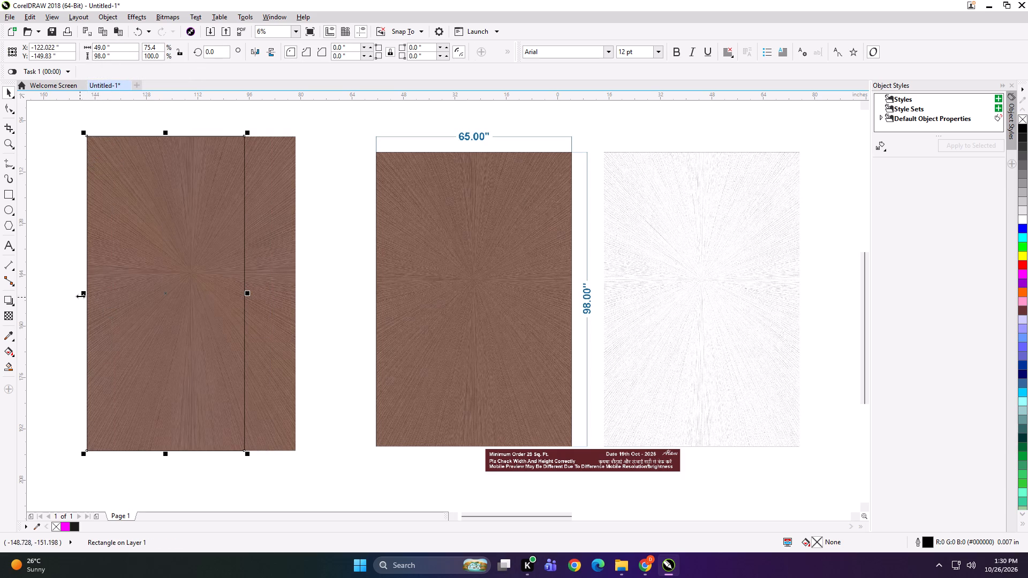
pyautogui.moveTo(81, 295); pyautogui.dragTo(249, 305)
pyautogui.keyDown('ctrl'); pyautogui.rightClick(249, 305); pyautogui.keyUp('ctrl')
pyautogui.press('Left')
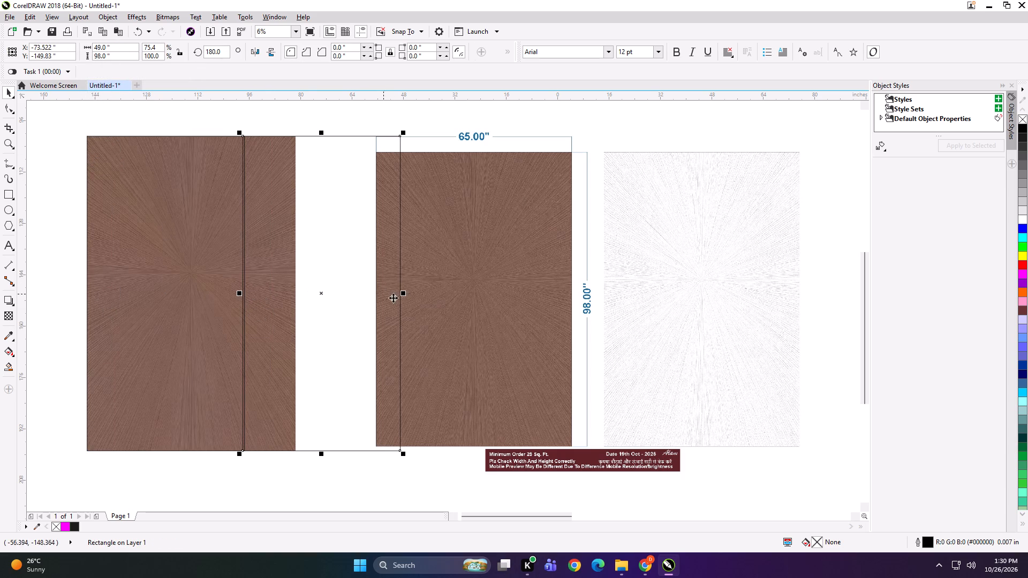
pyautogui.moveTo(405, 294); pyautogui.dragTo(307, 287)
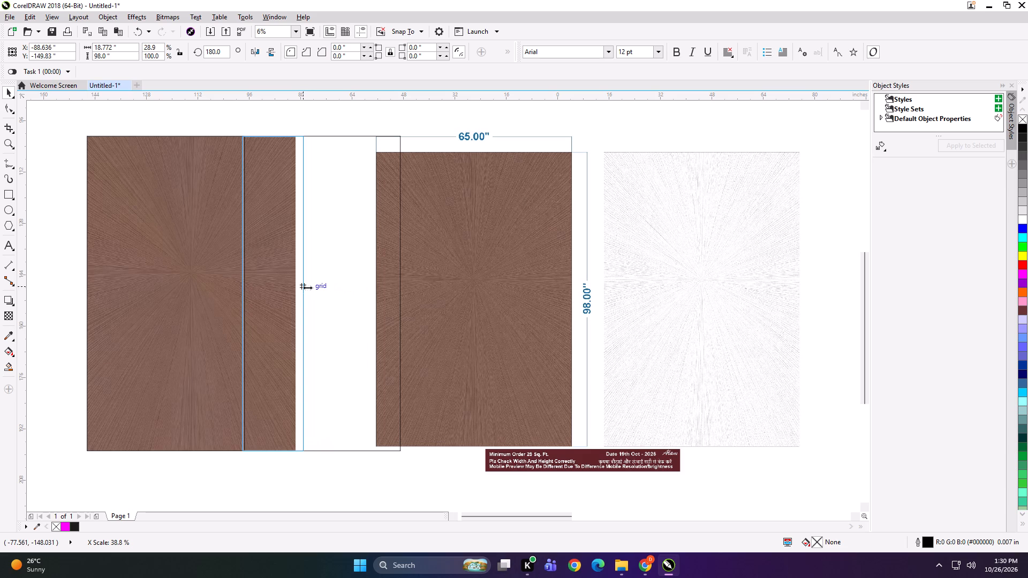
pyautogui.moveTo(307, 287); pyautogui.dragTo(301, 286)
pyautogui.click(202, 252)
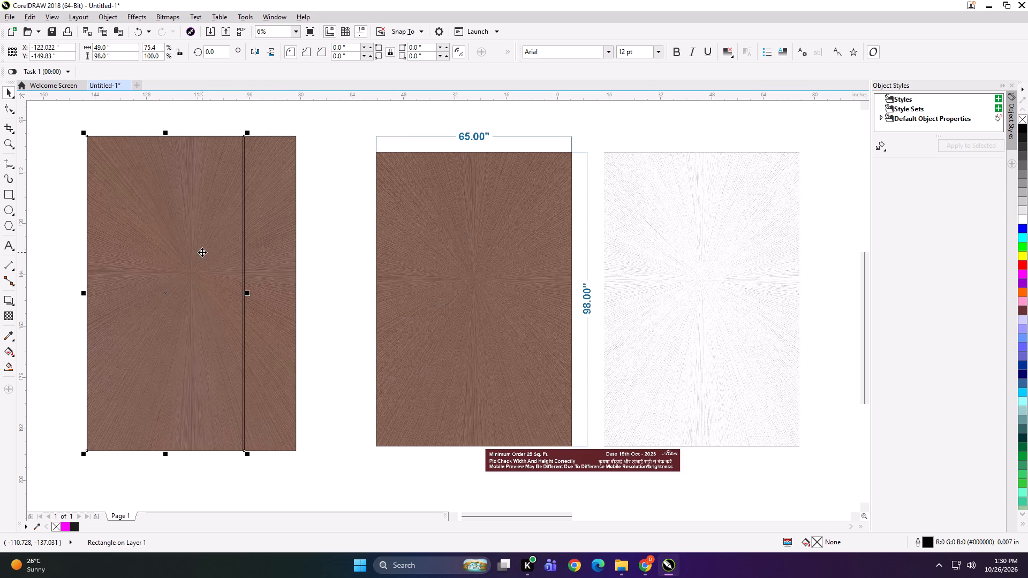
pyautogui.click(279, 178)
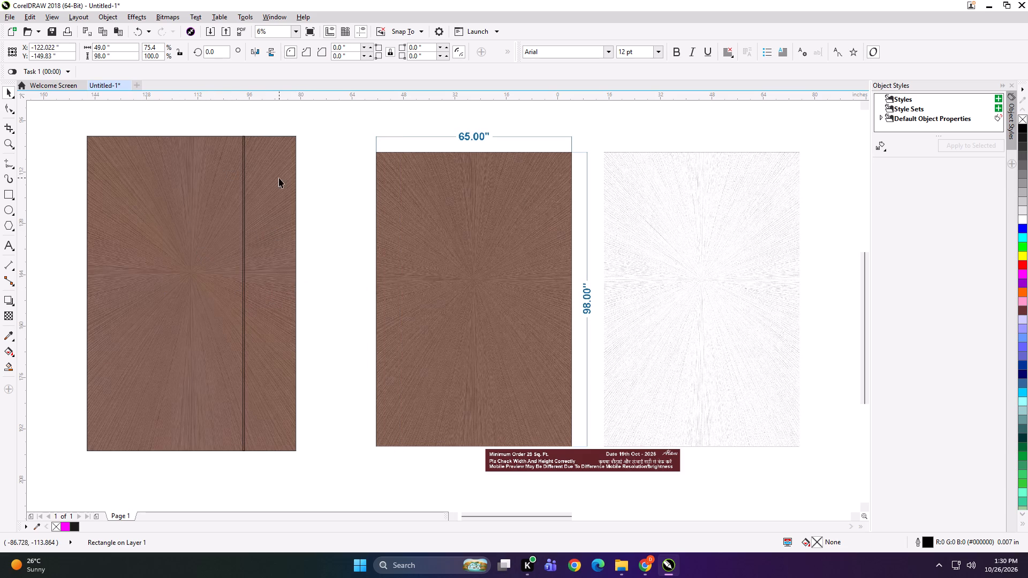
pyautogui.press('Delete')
# Set the remaining panel rectangle's width to 53 inches and align it to the wallpaper image's left edge.
pyautogui.click(178, 171)
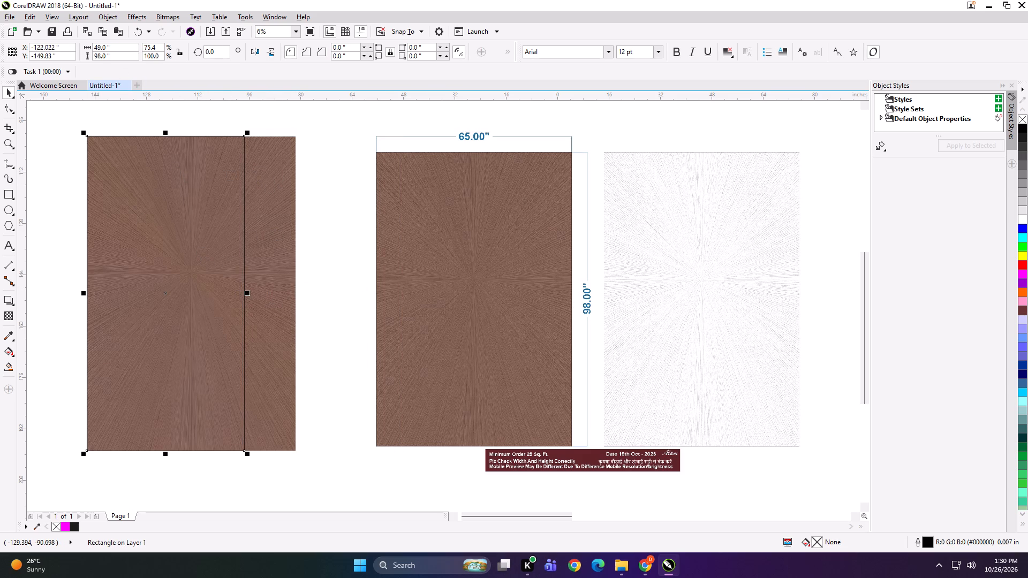
pyautogui.moveTo(118, 48); pyautogui.dragTo(81, 51)
pyautogui.write('53')
pyautogui.press('Return')
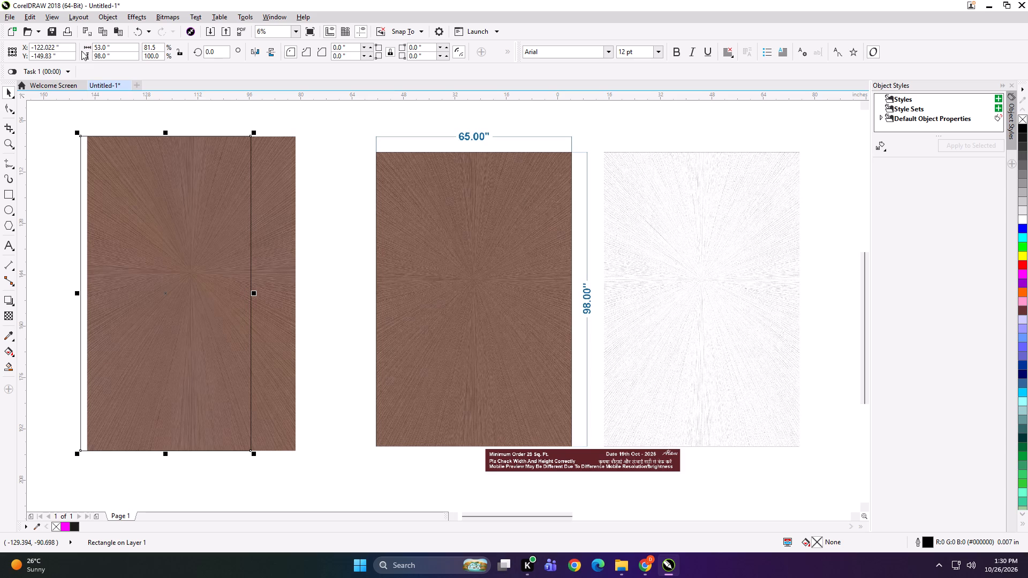
pyautogui.keyDown('shift'); pyautogui.click(271, 213); pyautogui.keyUp('shift')
pyautogui.press('l')
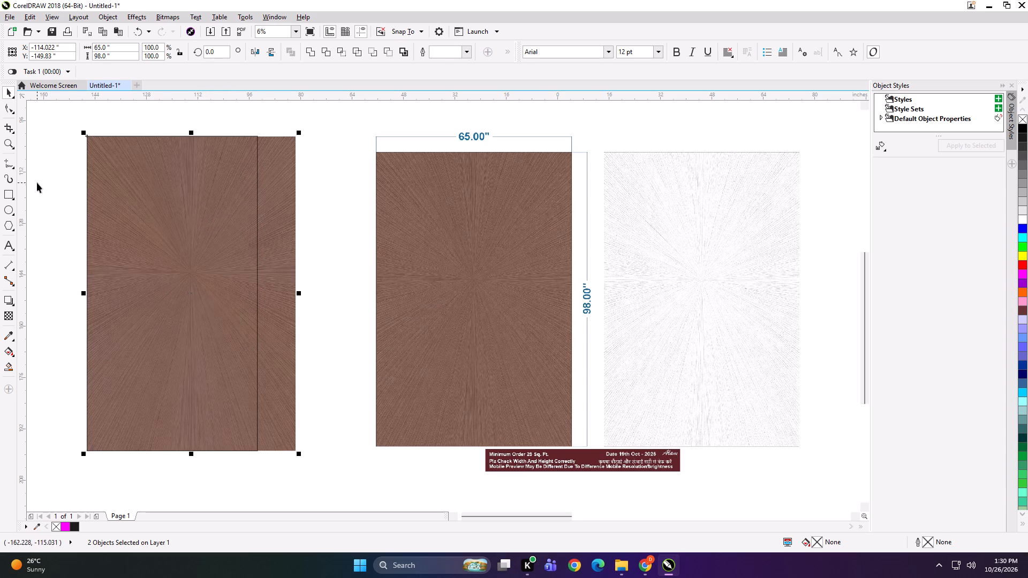
pyautogui.click(37, 182)
# Mirror a copy of the 53-inch rectangle rightward, overlap it 0.5 inch, and narrow it to 12.5 inches at the wallpaper's right edge.
pyautogui.click(157, 241)
pyautogui.moveTo(81, 294); pyautogui.dragTo(216, 295)
pyautogui.keyDown('ctrl'); pyautogui.moveTo(210, 295); pyautogui.dragTo(216, 295, button='right'); pyautogui.keyUp('ctrl')
pyautogui.moveTo(84, 293); pyautogui.dragTo(324, 306)
pyautogui.keyDown('ctrl'); pyautogui.moveTo(298, 303); pyautogui.dragTo(324, 307, button='right'); pyautogui.keyUp('ctrl')
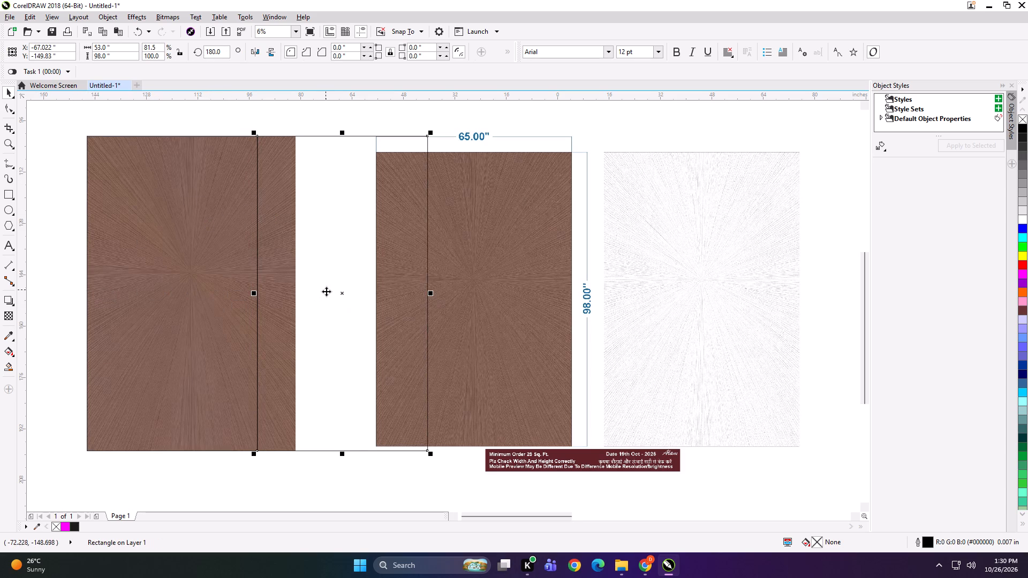
pyautogui.press('Left')
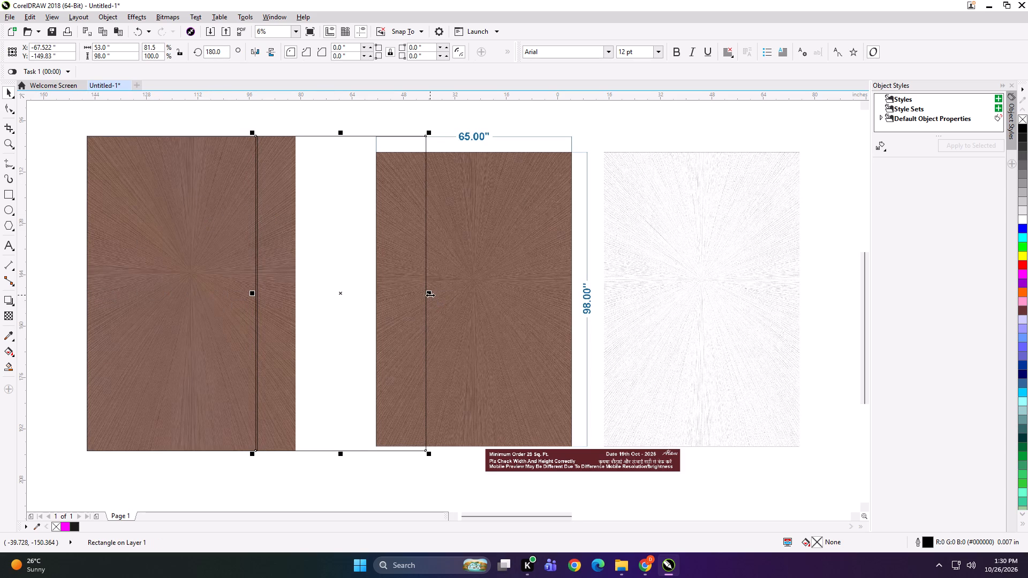
pyautogui.moveTo(430, 295); pyautogui.dragTo(301, 287)
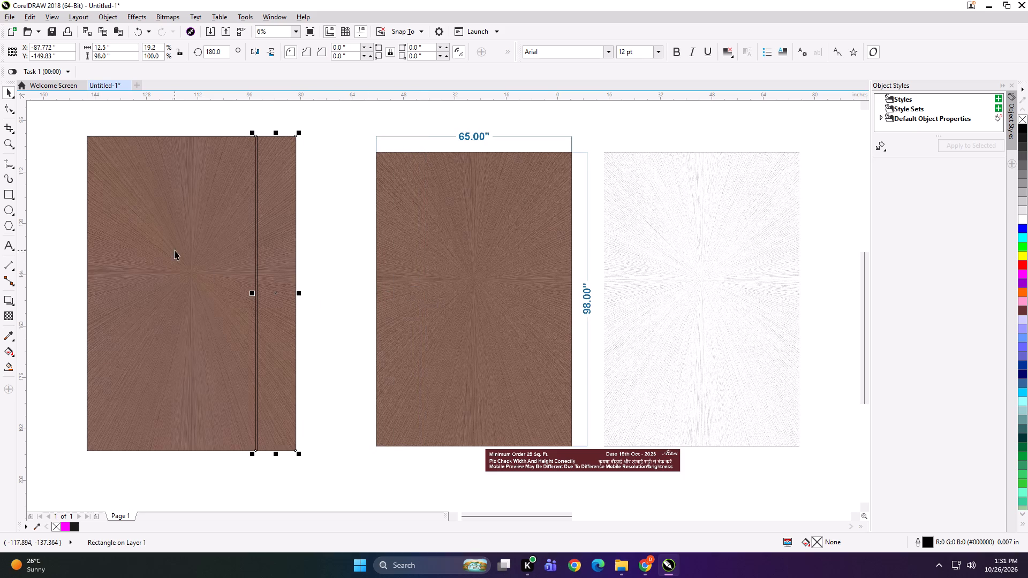
# Group the two panel rectangles, PowerClip the wallpaper image into them, and ungroup them into separate panels.
pyautogui.keyDown('shift'); pyautogui.click(175, 250); pyautogui.keyUp('shift')
pyautogui.hotkey('ctrl', 'g')
pyautogui.click(74, 238)
pyautogui.keyDown('alt'); pyautogui.click(164, 248); pyautogui.keyUp('alt')
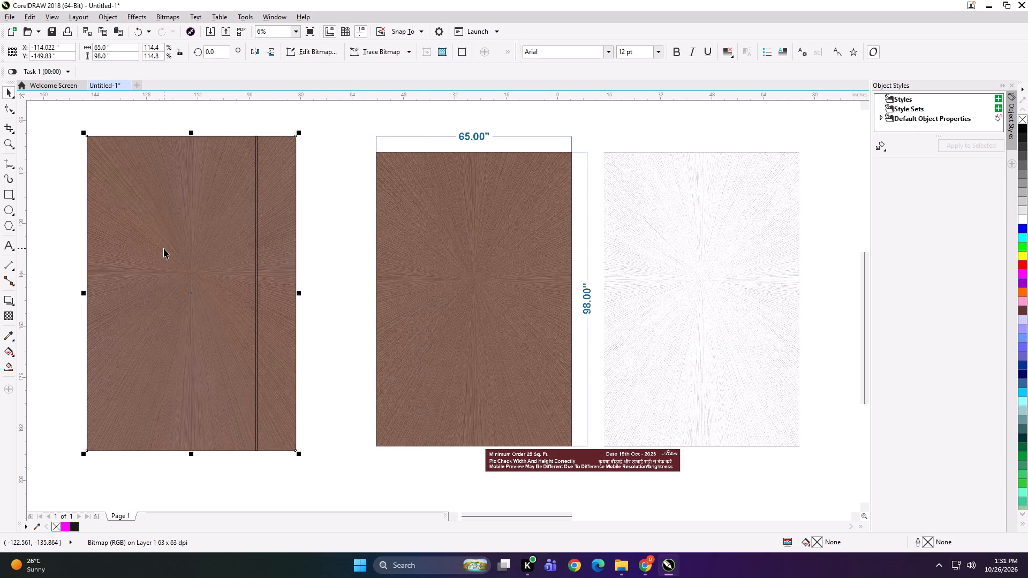
pyautogui.hotkey('shift', 'Return')
pyautogui.click(235, 246)
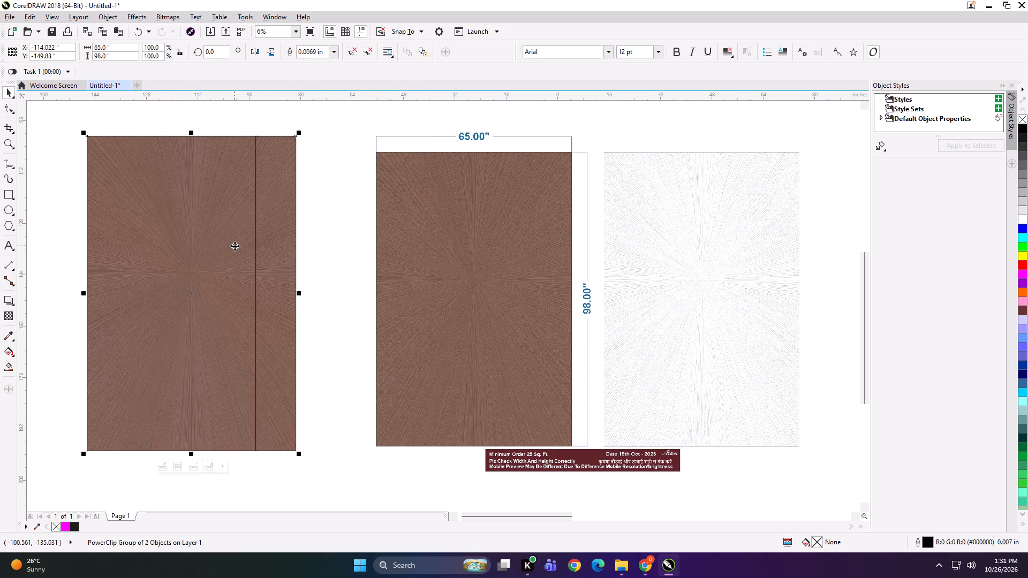
pyautogui.hotkey('ctrl', 'u')
pyautogui.click(69, 206)
pyautogui.click(156, 206)
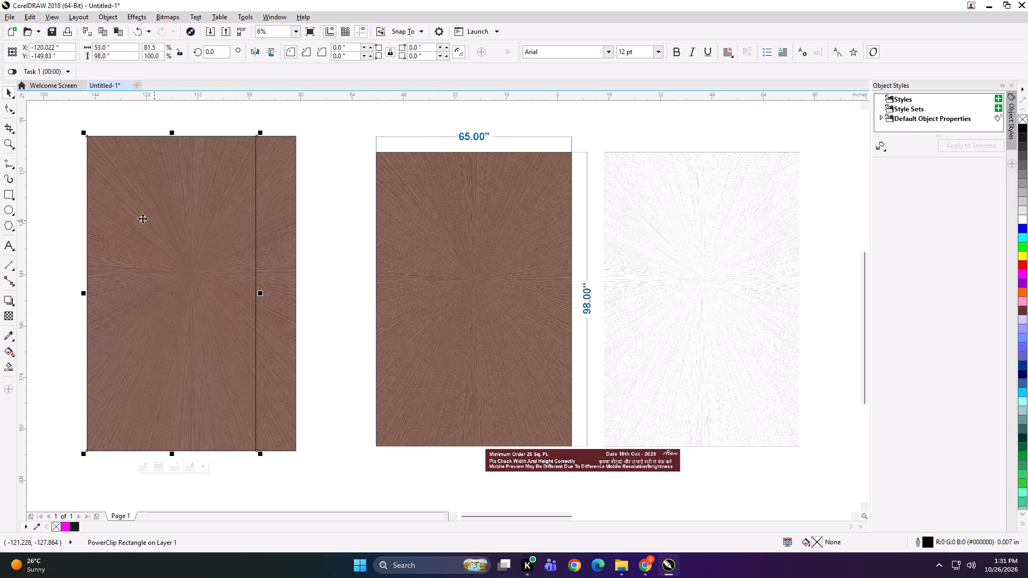
pyautogui.click(61, 197)
# Add a text label "65*98 PANEL 1" along the top edge of the 53-inch panel.
pyautogui.click(5, 244)
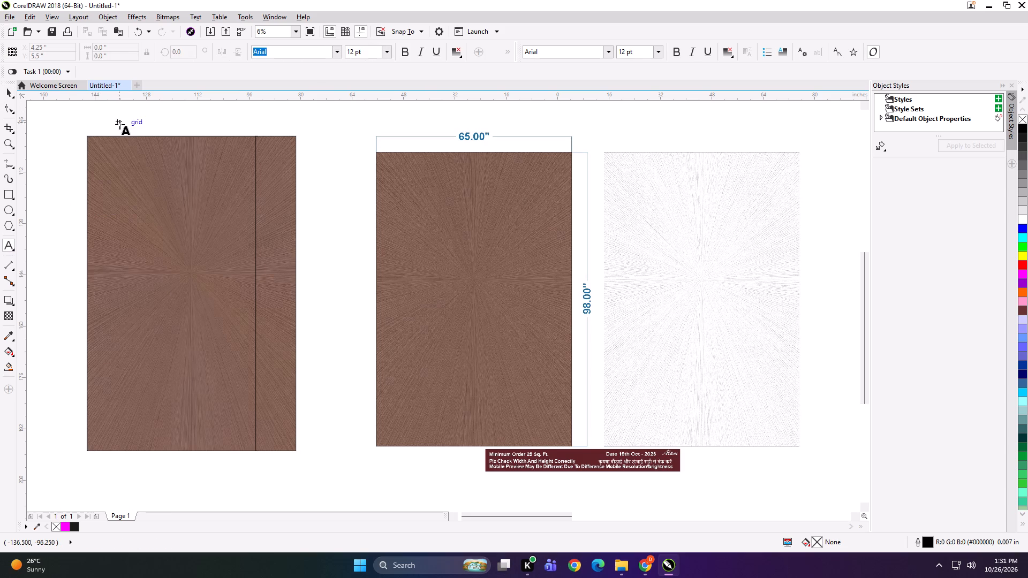
pyautogui.click(124, 133)
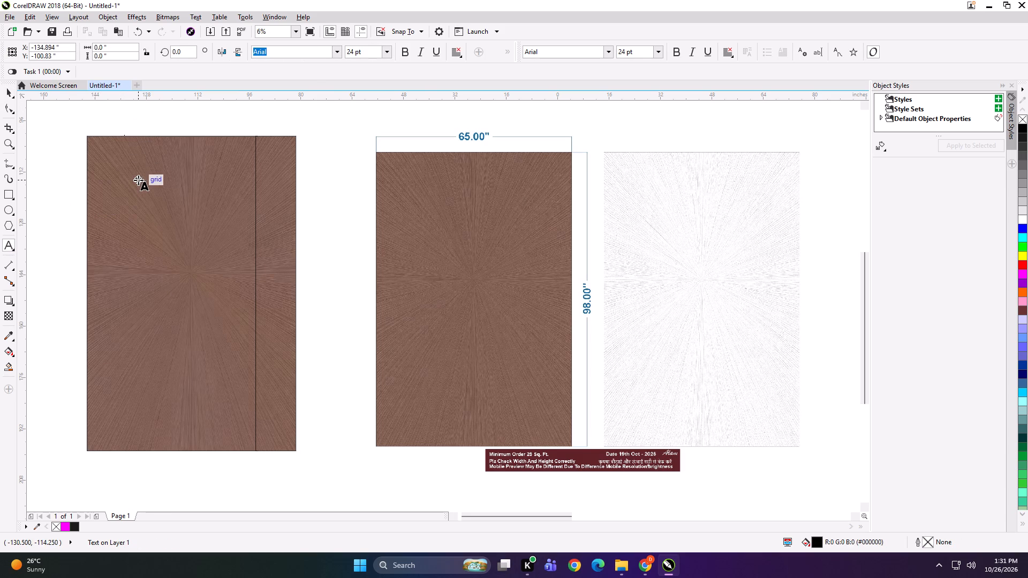
pyautogui.write('65*')
pyautogui.write('98')
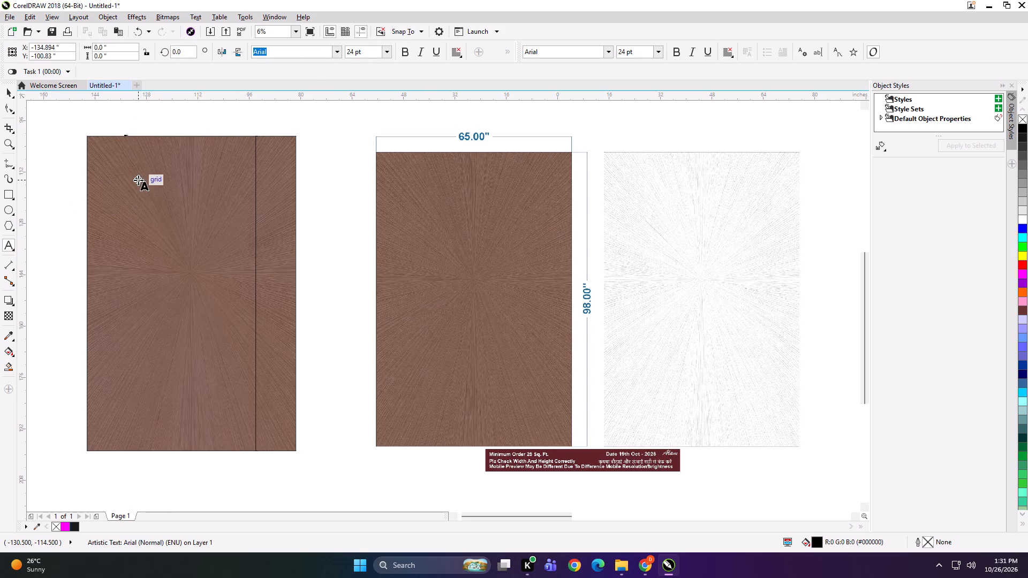
pyautogui.press('space')
pyautogui.write('PANE L')
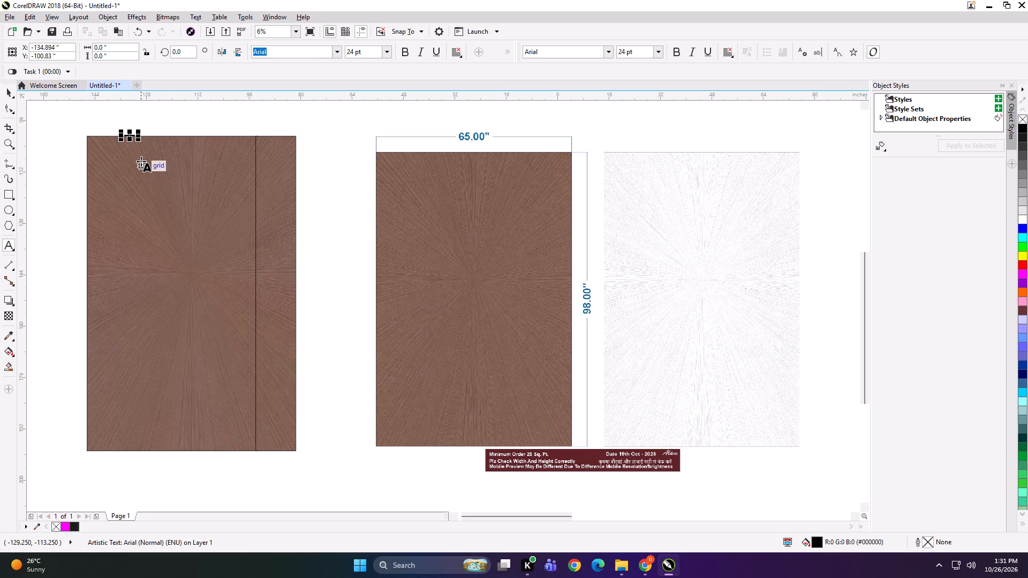
pyautogui.scroll(5, 131, 133)
pyautogui.scroll(-1, 203, 177)
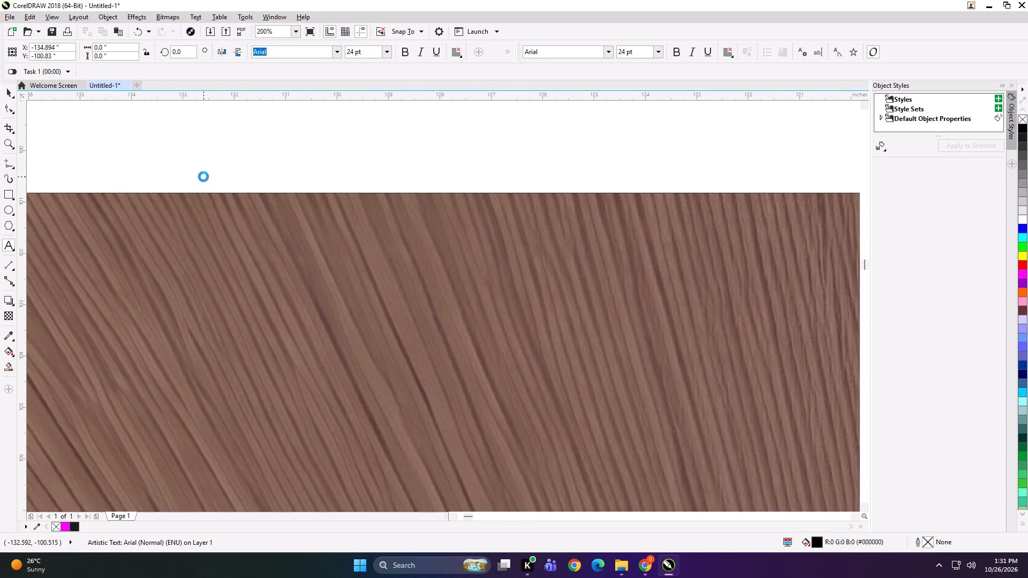
pyautogui.press('BackSpace')
pyautogui.press('BackSpace')
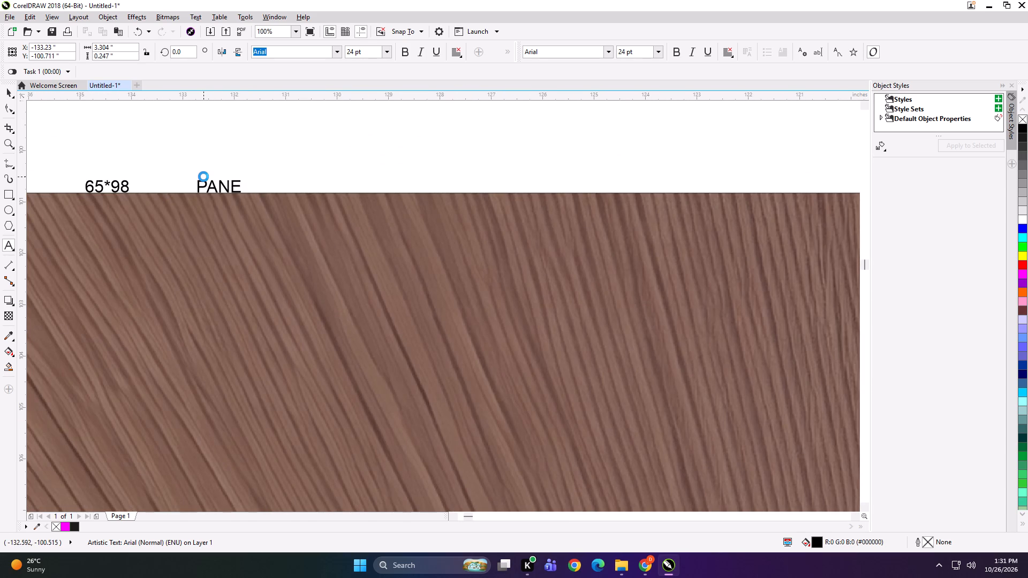
pyautogui.write('L')
pyautogui.press('space')
pyautogui.press('1')
# Copy the panel label onto the top edge of the 12.5-inch panel and change its number to 2.
pyautogui.hotkey('ctrl', 'a')
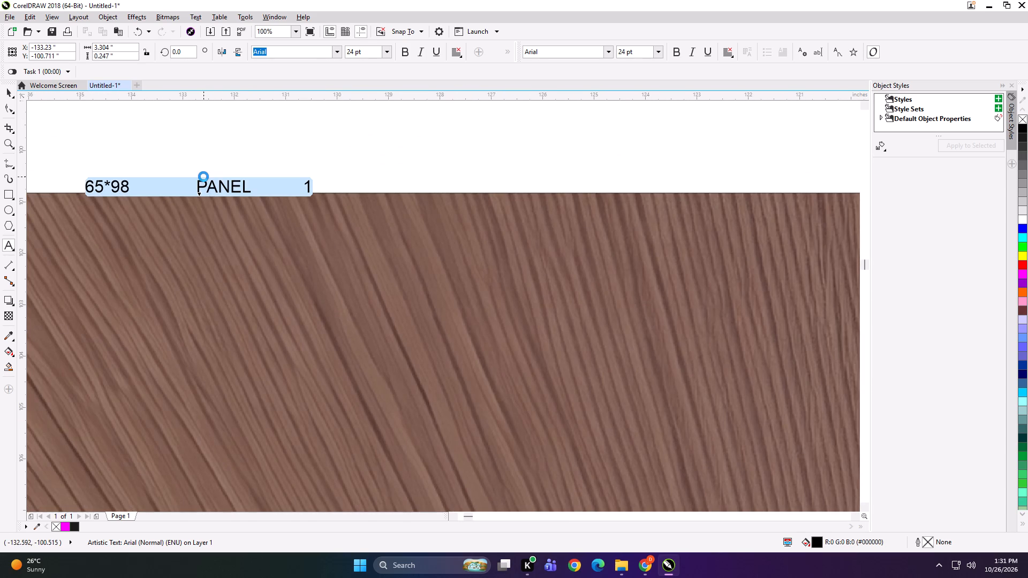
pyautogui.hotkey('ctrl', 'c')
pyautogui.scroll(-3, 203, 179)
pyautogui.scroll(3, 470, 190)
pyautogui.click(453, 195)
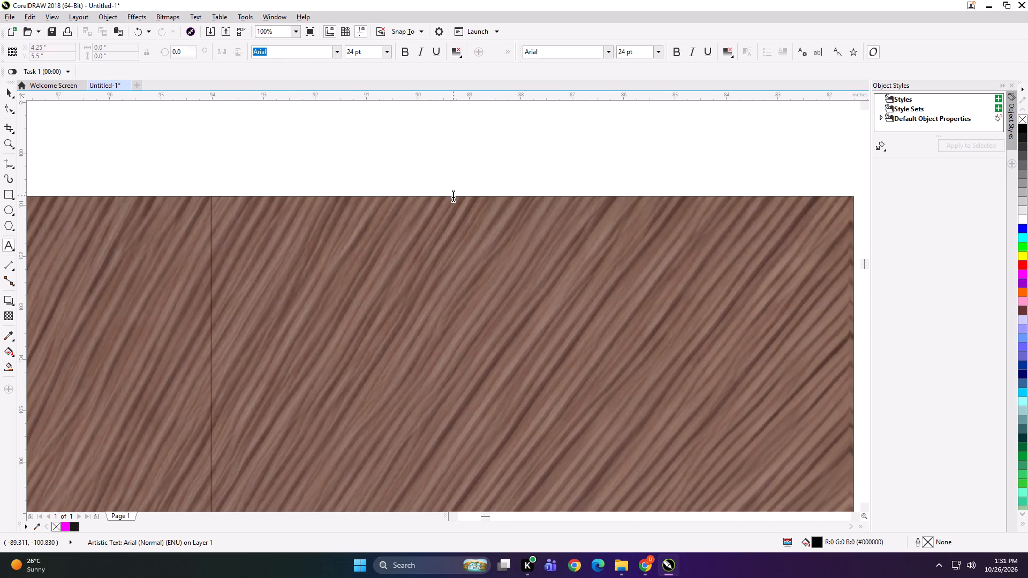
pyautogui.hotkey('ctrl', 'v')
pyautogui.press('BackSpace')
pyautogui.press('2')
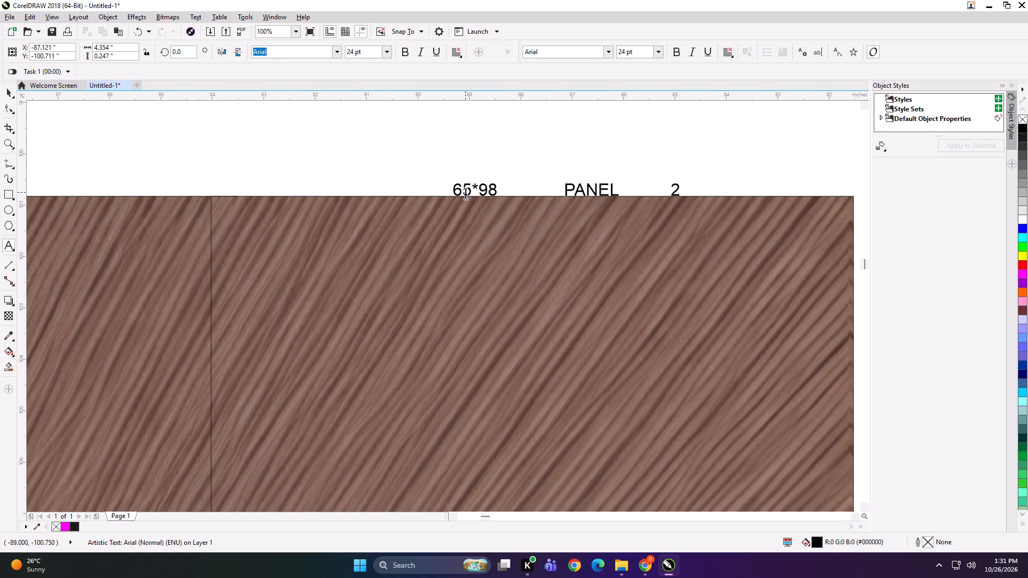
# Group each panel with its own text label, the 12.5-inch panel first and the 53-inch panel second.
pyautogui.scroll(-4, 458, 197)
pyautogui.click(10, 93)
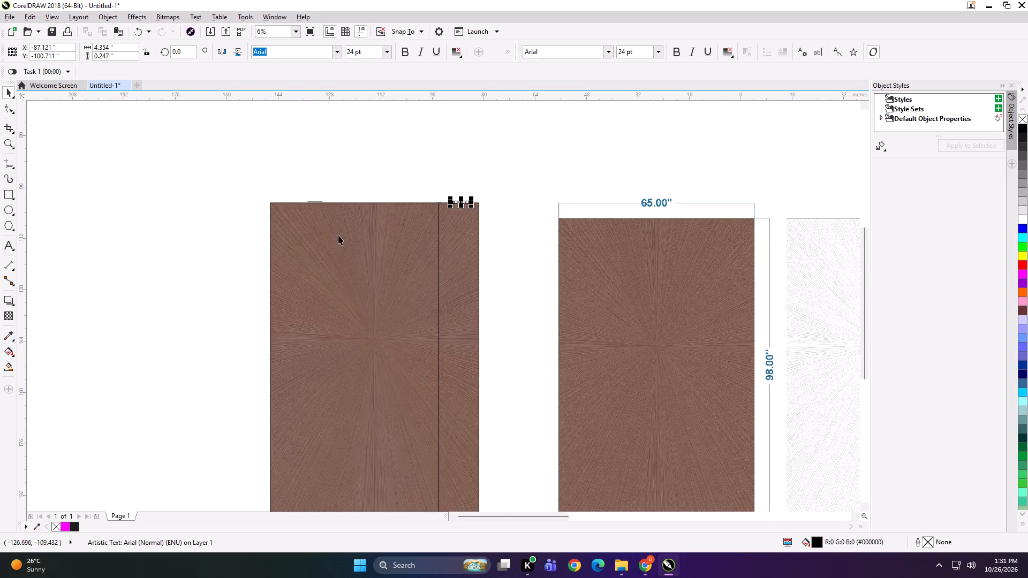
pyautogui.keyDown('shift'); pyautogui.click(456, 254); pyautogui.keyUp('shift')
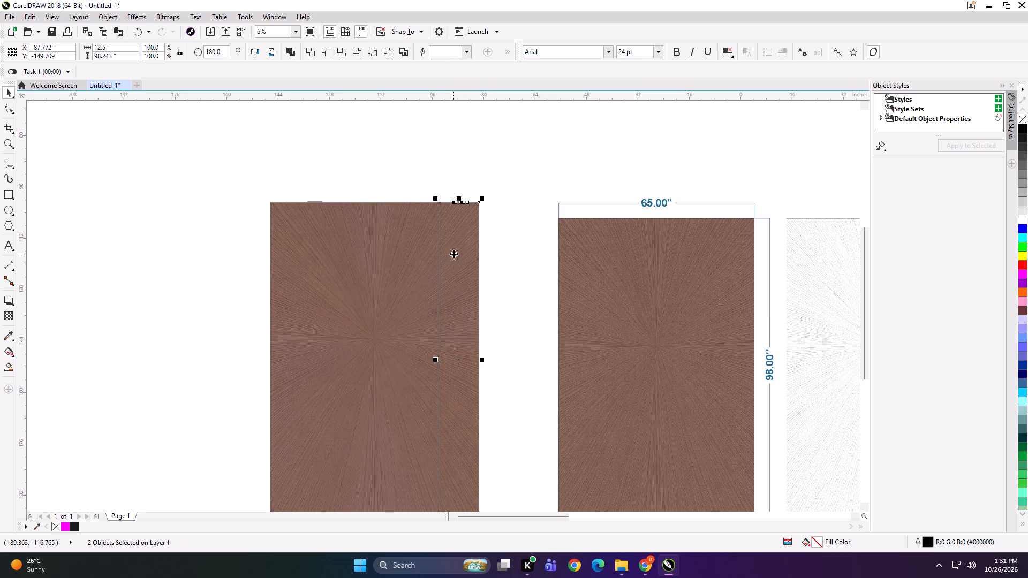
pyautogui.hotkey('ctrl', 'g')
pyautogui.moveTo(337, 163); pyautogui.dragTo(284, 276)
pyautogui.keyDown('shift'); pyautogui.click(308, 264); pyautogui.keyUp('shift')
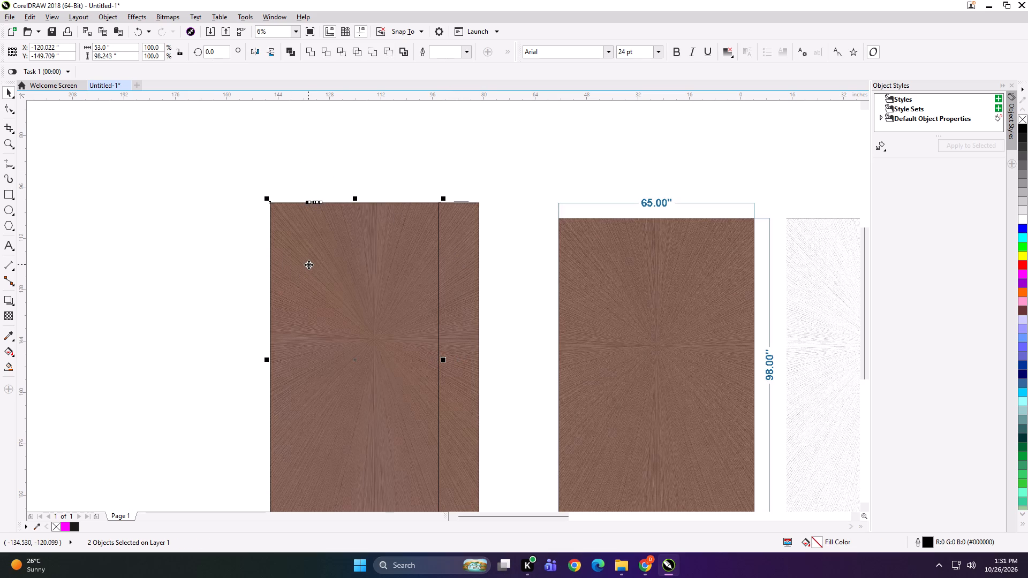
pyautogui.hotkey('ctrl', 'g')
# Export only the labelled 53-inch panel as a TIFF named "53x98 A EMBOSSED" in the INTERIOR ANYWHERE folder.
pyautogui.scroll(-1, 291, 244)
pyautogui.click(376, 248)
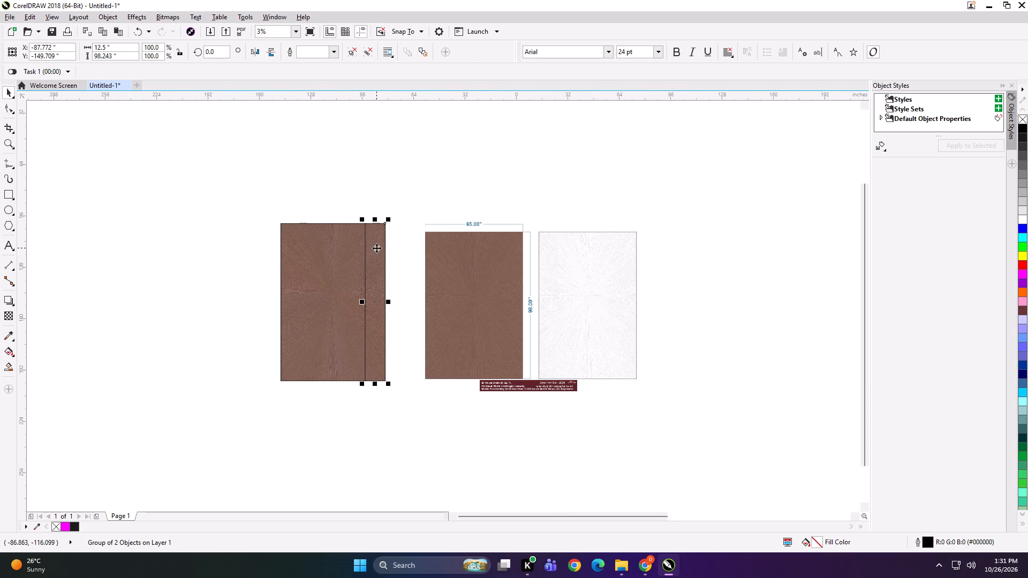
pyautogui.scroll(1, 434, 250)
pyautogui.click(199, 222)
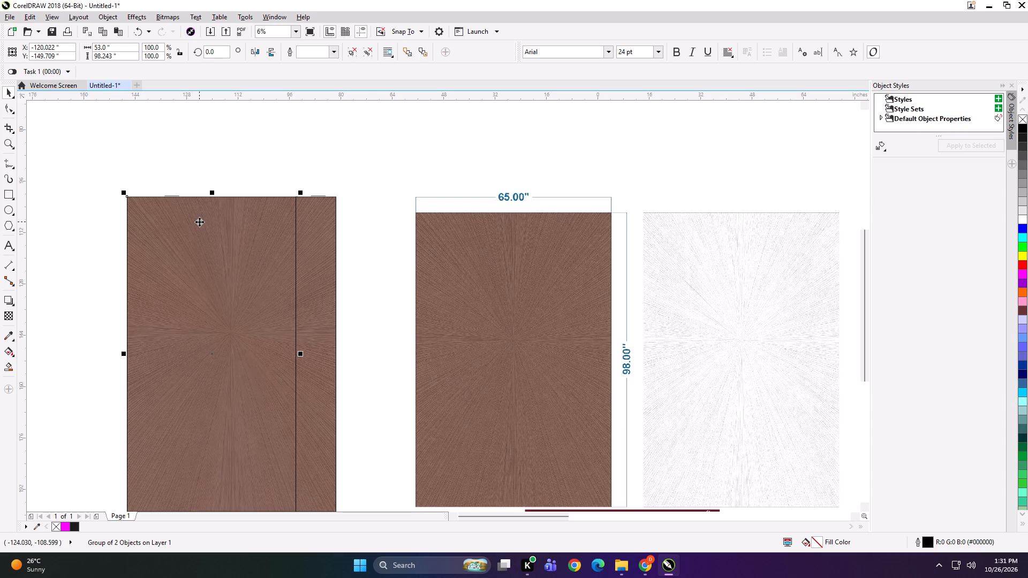
pyautogui.hotkey('ctrl', 'e')
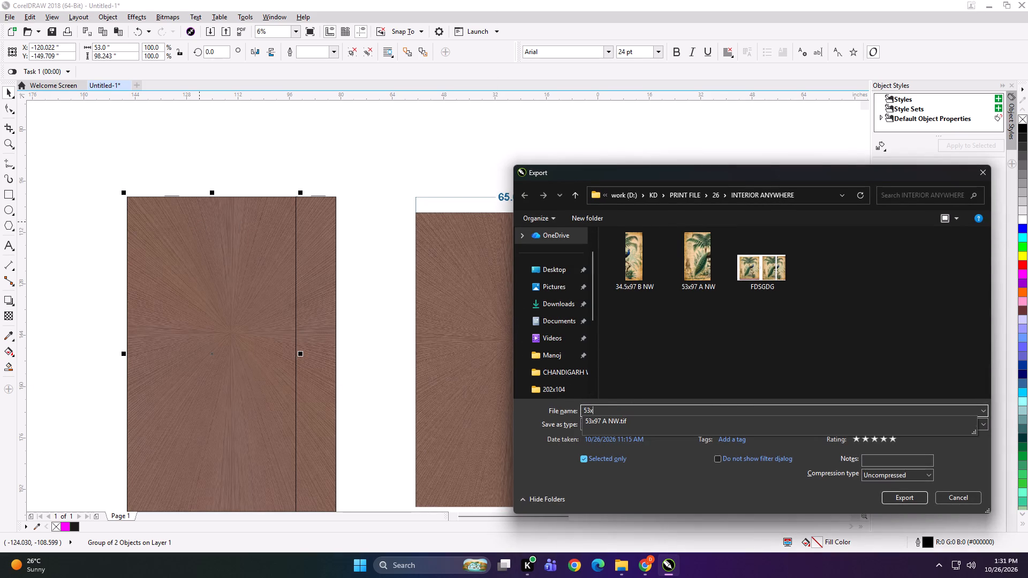
pyautogui.write('98 A EMB')
pyautogui.write('OSSED')
pyautogui.press('Return')
pyautogui.press('Return')
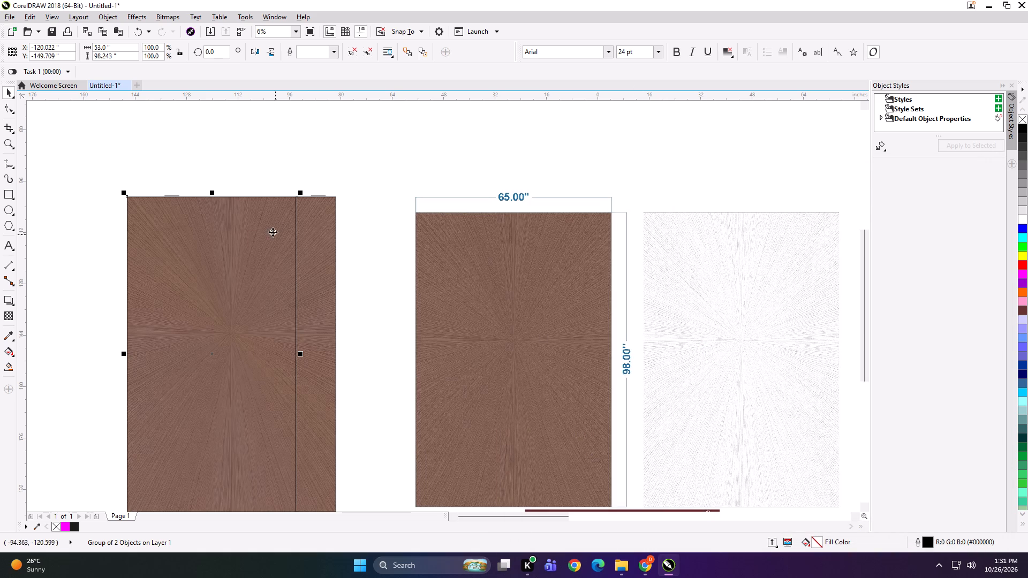
# Export only the labelled 12.5-inch panel as a TIFF named "12.5x98 B EMBOSSED" in the INTERIOR ANYWHERE folder.
pyautogui.click(315, 217)
pyautogui.hotkey('ctrl', 'e')
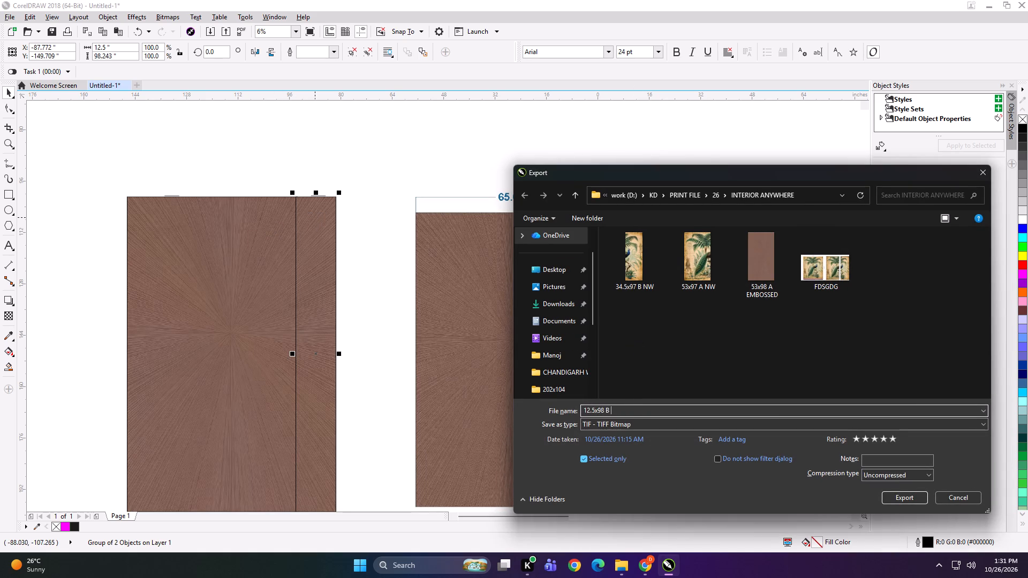
pyautogui.write('EMBO')
pyautogui.write('SSED')
pyautogui.press('Return')
pyautogui.press('Return')
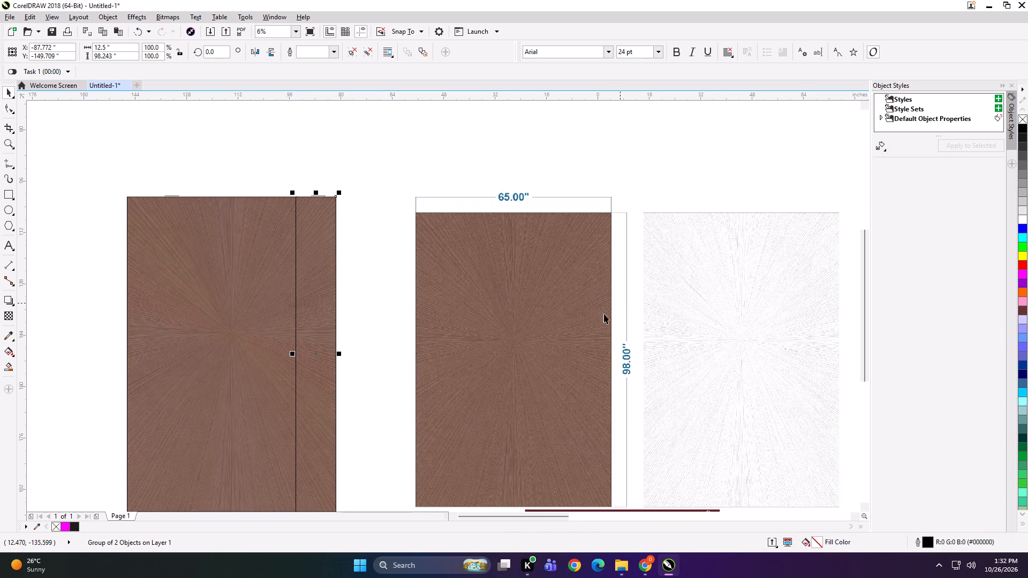
# Move the 12.5-inch panel 6 inches rightward, away from the 53-inch panel.
pyautogui.scroll(-1, 399, 258)
pyautogui.press('Right')
pyautogui.press('Right')
pyautogui.press('Right')
pyautogui.press('Right')
pyautogui.press('Right')
pyautogui.press('Right')
pyautogui.press('Right')
pyautogui.press('Right')
pyautogui.press('Right')
pyautogui.press('Right')
pyautogui.press('Right')
pyautogui.press('Right')
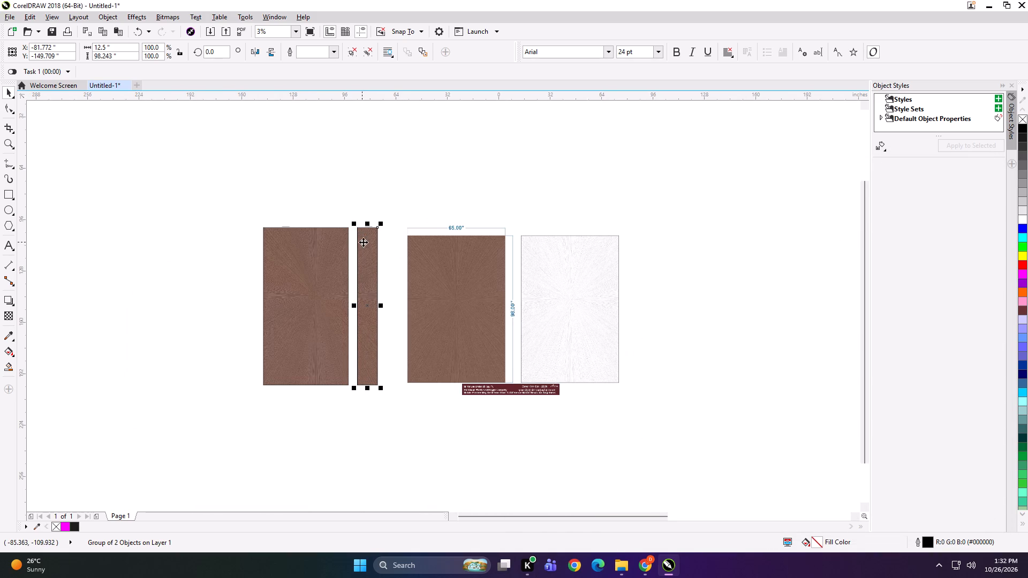
# Scale both panels down slightly together and group them with the original 65 by 98 inch wallpaper layout.
pyautogui.keyDown('shift'); pyautogui.click(304, 269); pyautogui.keyUp('shift')
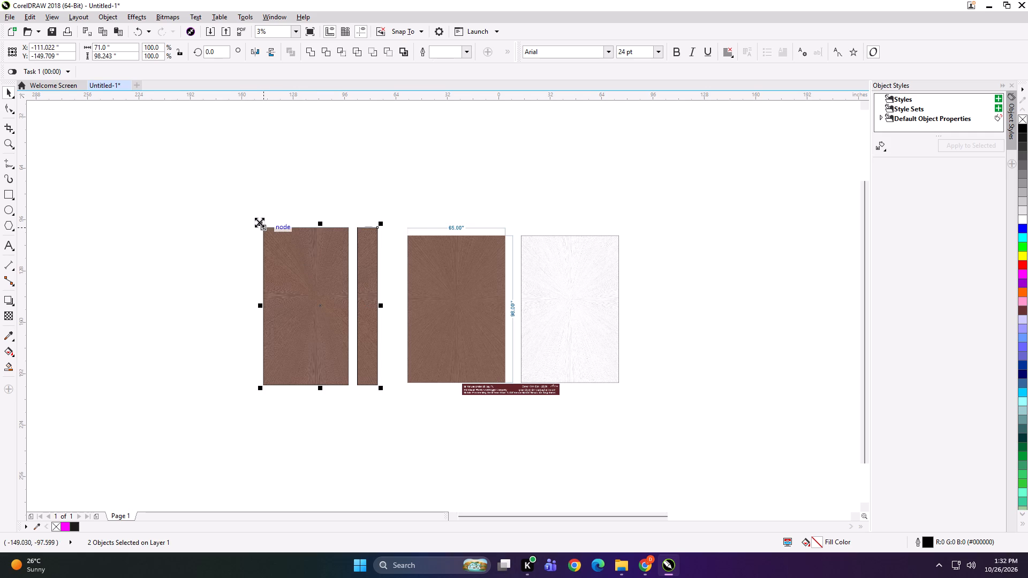
pyautogui.keyDown('shift'); pyautogui.moveTo(259, 222); pyautogui.dragTo(266, 225); pyautogui.keyUp('shift')
pyautogui.keyDown('shift'); pyautogui.click(454, 320); pyautogui.keyUp('shift')
pyautogui.hotkey('ctrl', 'g')
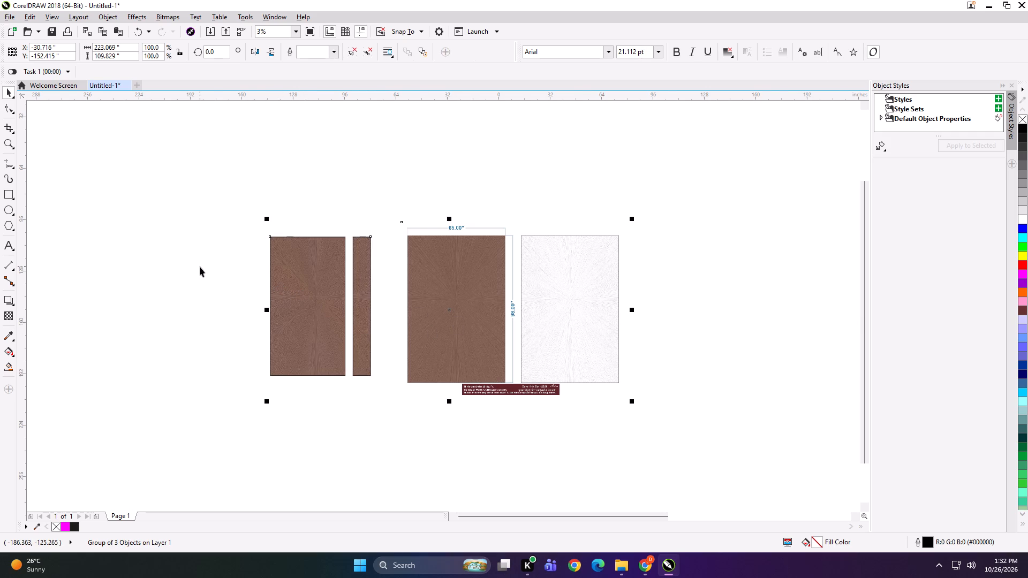
# Capture a full-screen preview screenshot of the two panels beside the original dimensioned wallpaper layout.
pyautogui.hotkey('shift', 'F2')
pyautogui.press('Print')
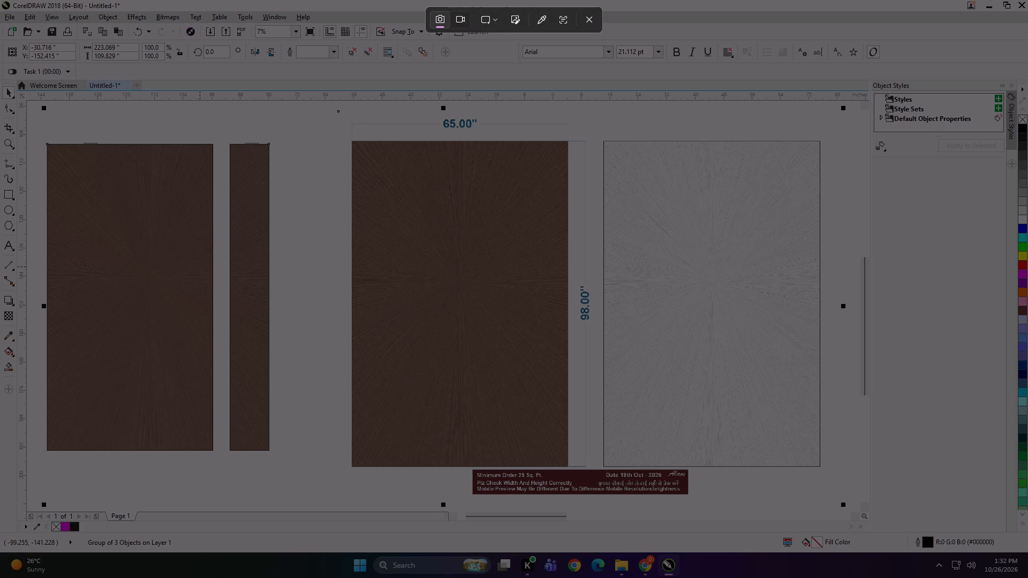
pyautogui.click(587, 13)
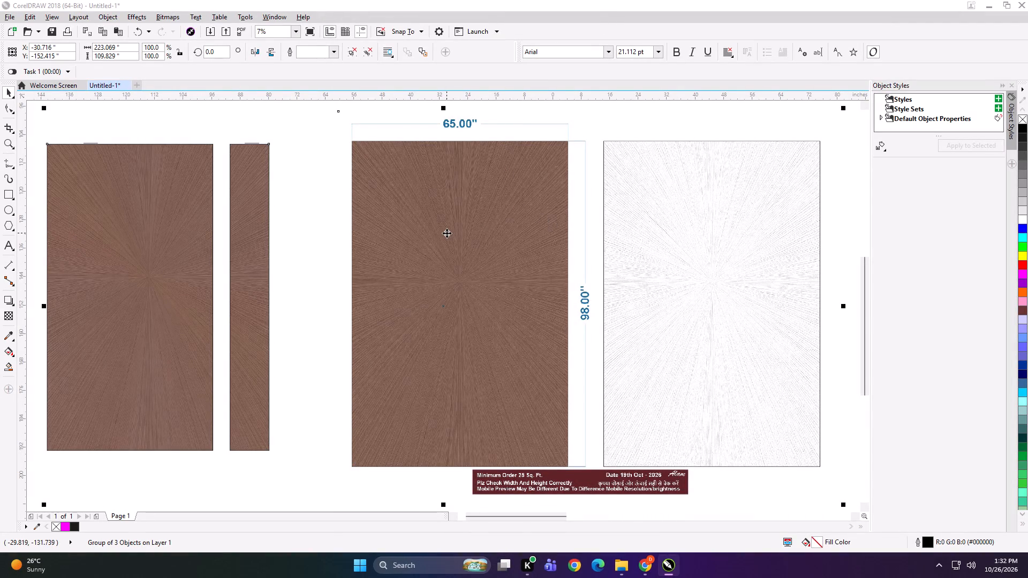
pyautogui.press('F9')
pyautogui.click(335, 178)
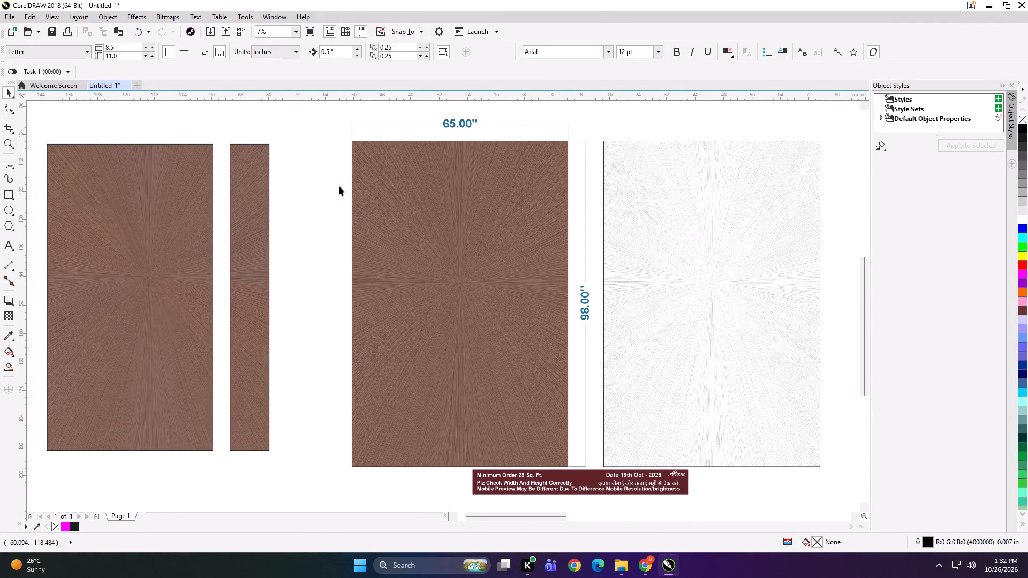
pyautogui.press('F9')
pyautogui.press('Print')
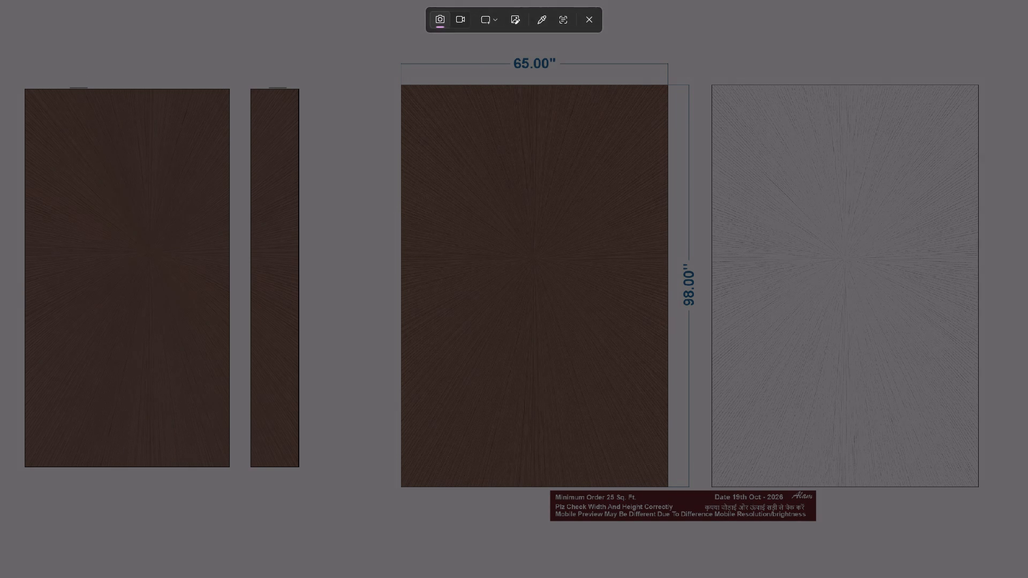
pyautogui.moveTo(0, 5); pyautogui.dragTo(1027, 571)
pyautogui.press('space')
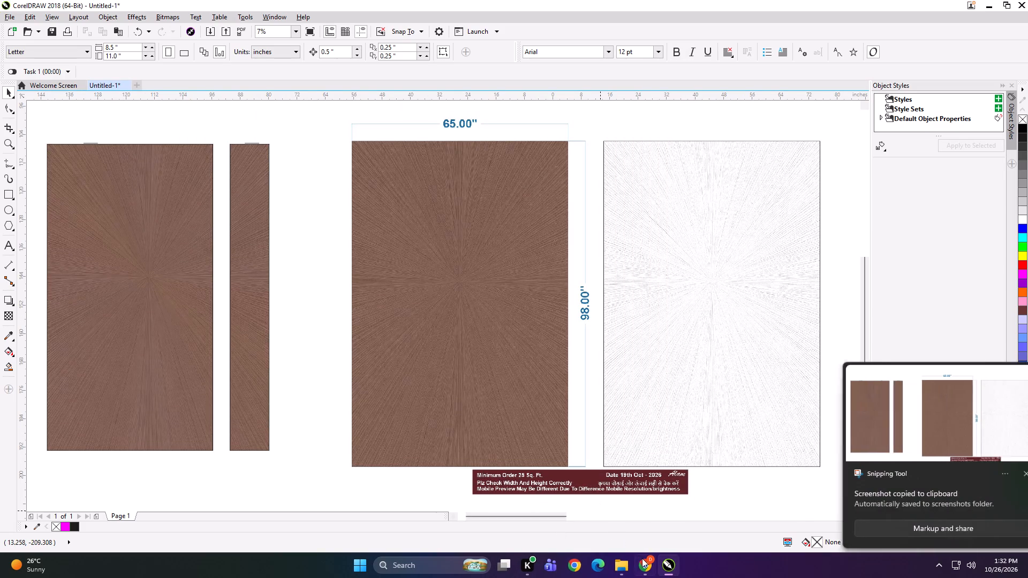
# Shrink the grouped panels and wallpaper layout to about 4.43 by 2.18 inches.
pyautogui.click(449, 330)
pyautogui.scroll(-1, 513, 328)
pyautogui.keyDown('shift'); pyautogui.moveTo(663, 411); pyautogui.dragTo(540, 360); pyautogui.keyUp('shift')
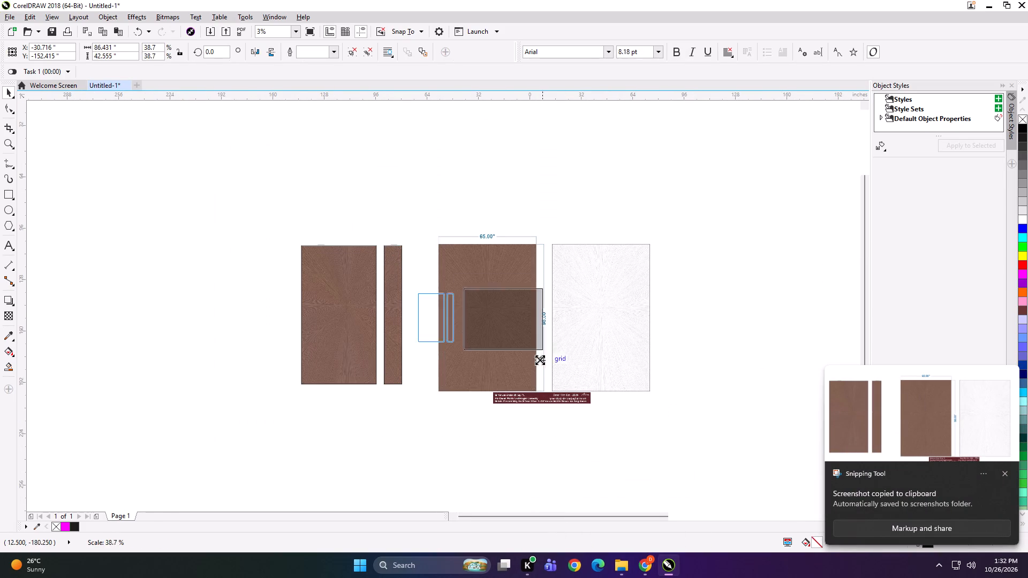
pyautogui.keyDown('shift'); pyautogui.moveTo(540, 360); pyautogui.dragTo(496, 332); pyautogui.keyUp('shift')
pyautogui.scroll(2, 473, 313)
pyautogui.scroll(1, 536, 340)
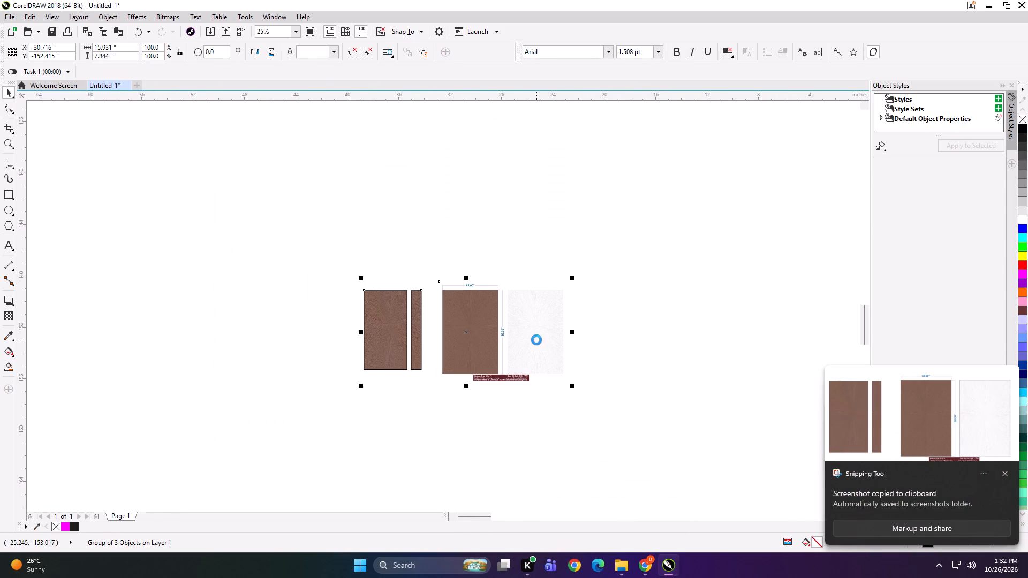
pyautogui.scroll(1, 522, 346)
pyautogui.keyDown('shift'); pyautogui.moveTo(619, 424); pyautogui.dragTo(540, 383); pyautogui.keyUp('shift')
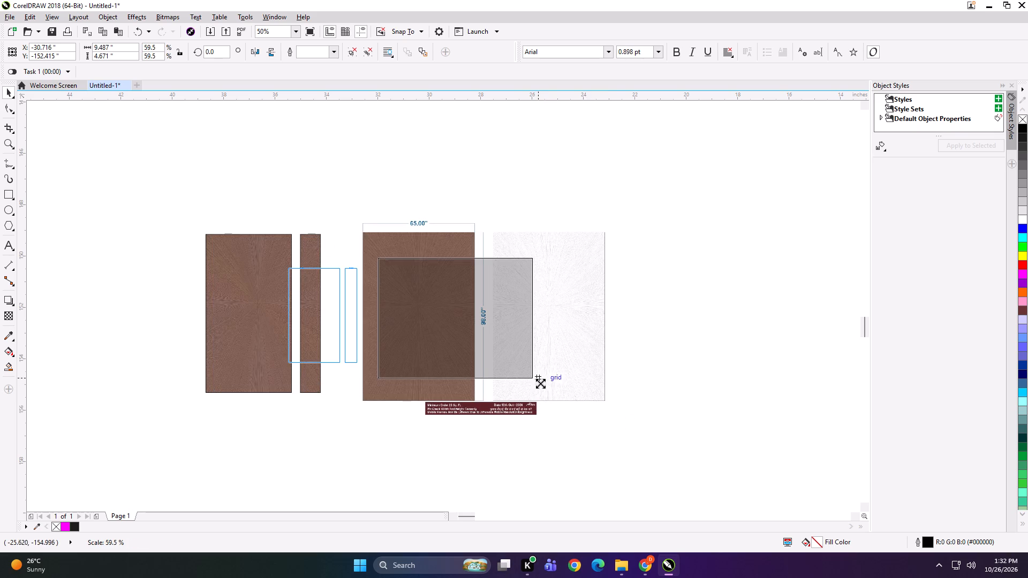
pyautogui.keyDown('shift'); pyautogui.moveTo(540, 383); pyautogui.dragTo(472, 357); pyautogui.keyUp('shift')
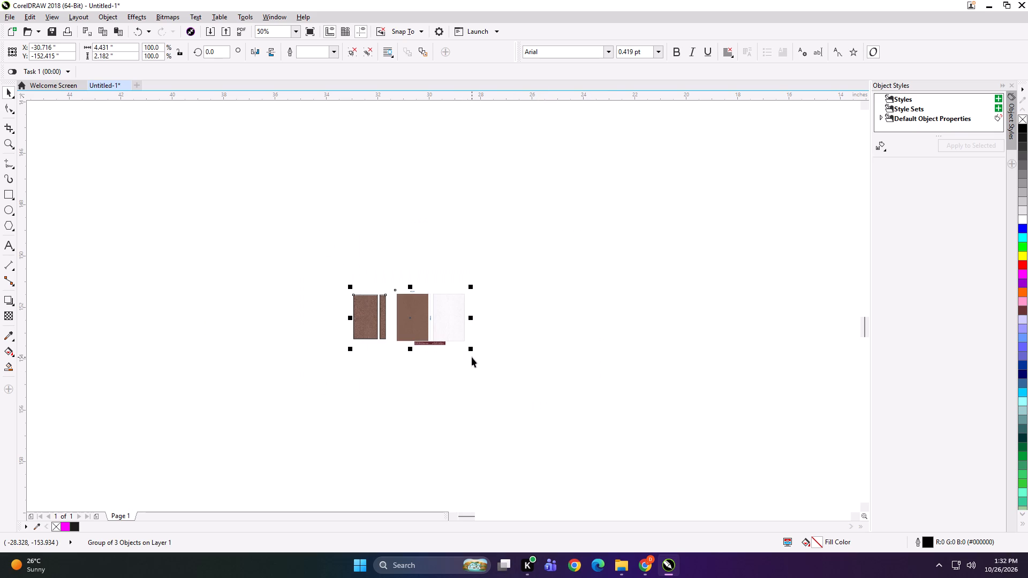
# Export the shrunken layout group under the file name "SFDFG".
pyautogui.hotkey('ctrl', 'e')
pyautogui.write('SFDFG')
pyautogui.press('Return')
pyautogui.press('Return')
pyautogui.press('Return')
# Delete the shrunken layout group from the drawing.
pyautogui.press('Delete')
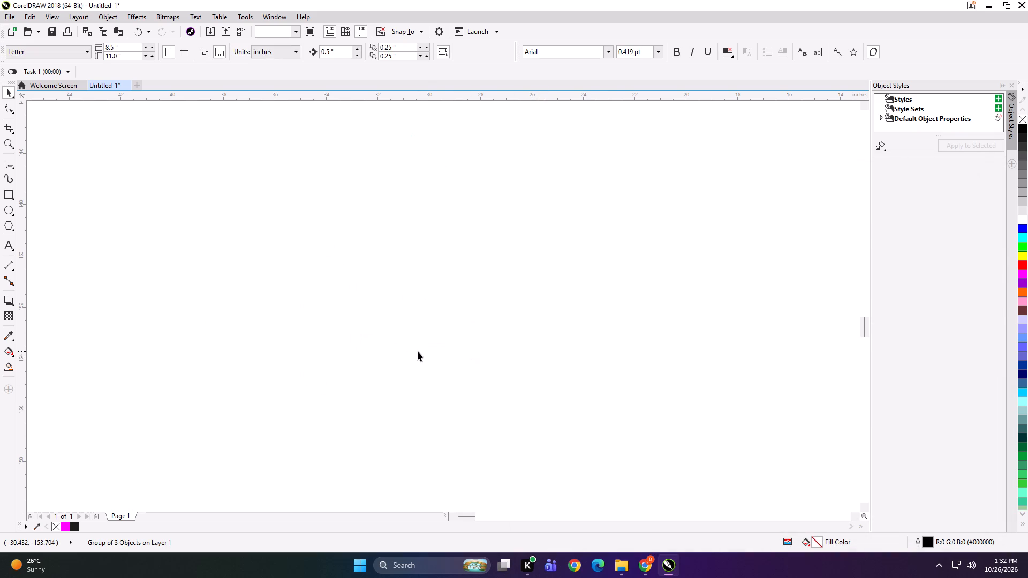
pyautogui.press('F4')
pyautogui.scroll(-1, 562, 303)
pyautogui.click(476, 301)
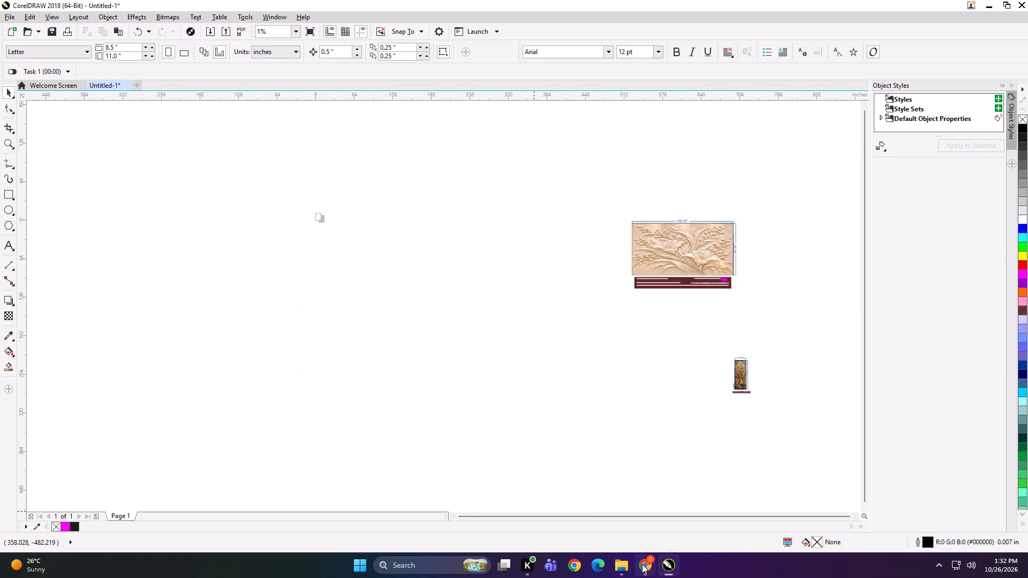
# Switch to WhatsApp in Chrome and go to the latest files in the PREVIEW /DESUTEX HOME chat.
pyautogui.click(642, 564)
pyautogui.scroll(-2, 583, 334)
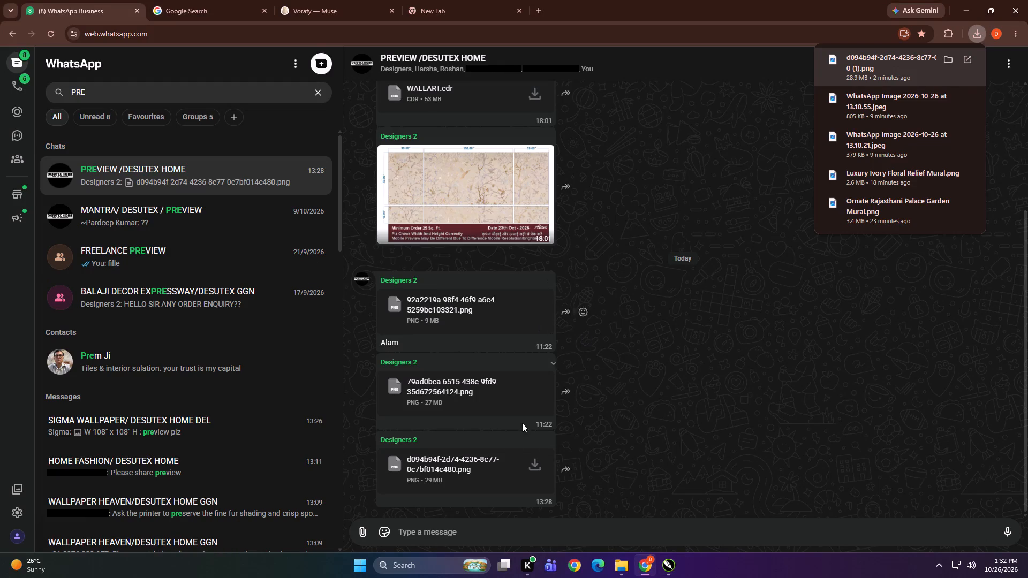
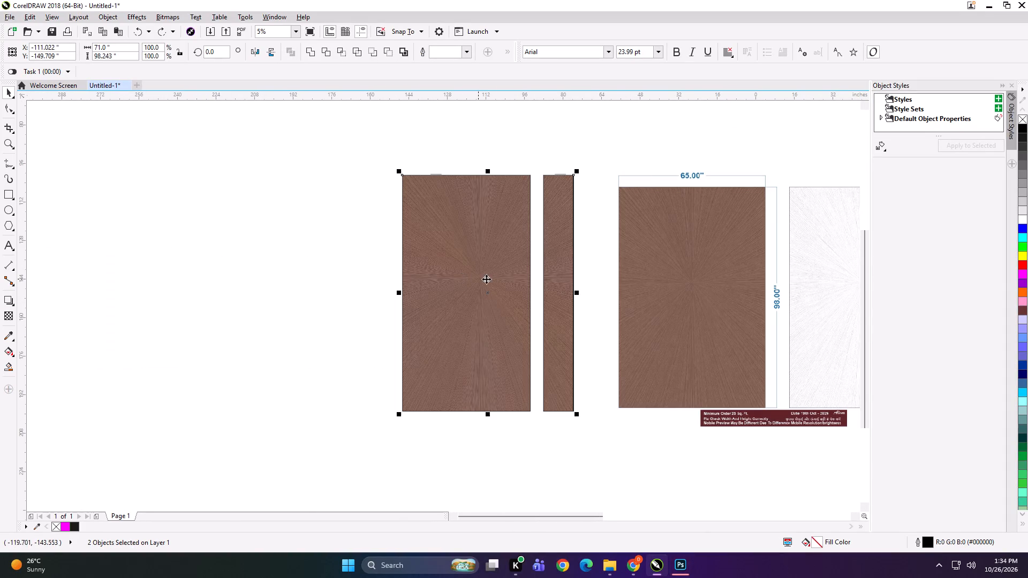
# Delete the brown sunburst wallpaper panels together with their 65 x 98 inch layout from the drawing.
pyautogui.scroll(1, 488, 279)
pyautogui.scroll(-1, 458, 273)
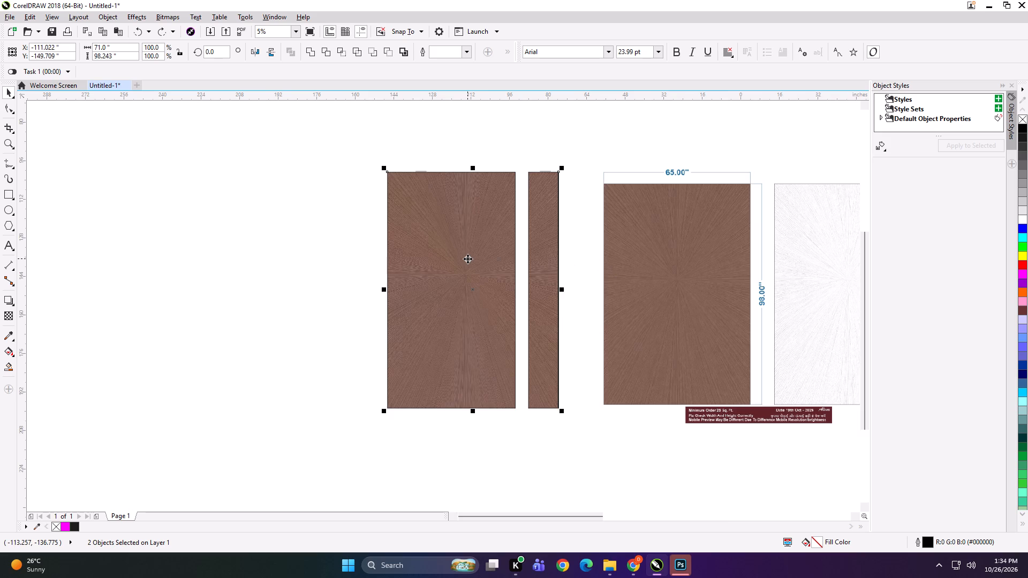
pyautogui.scroll(-1, 330, 280)
pyautogui.moveTo(222, 179); pyautogui.dragTo(887, 432)
pyautogui.press('Delete')
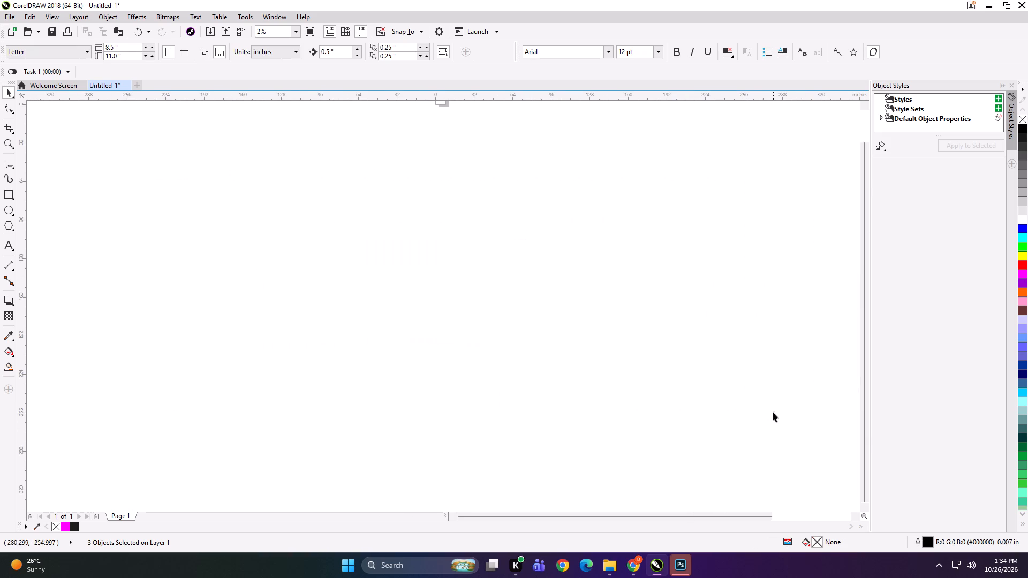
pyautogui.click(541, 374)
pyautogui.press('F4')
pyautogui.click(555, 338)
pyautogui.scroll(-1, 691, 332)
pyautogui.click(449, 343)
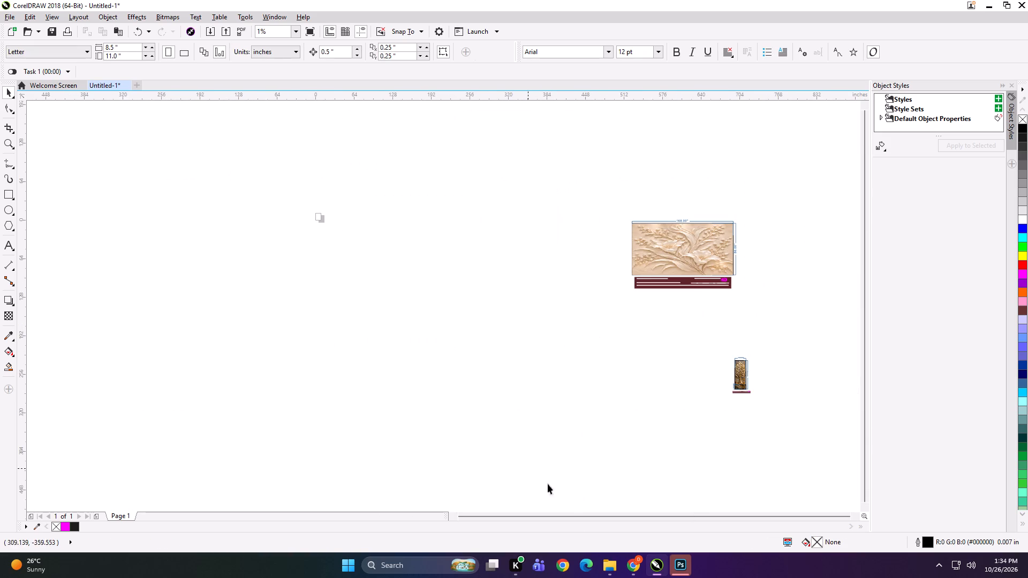
# Switch to File Explorer and open the INTERIOR ANYWHERE folder inside KD, PRINT FILE, 26 on the work (D:) drive.
pyautogui.click(682, 563)
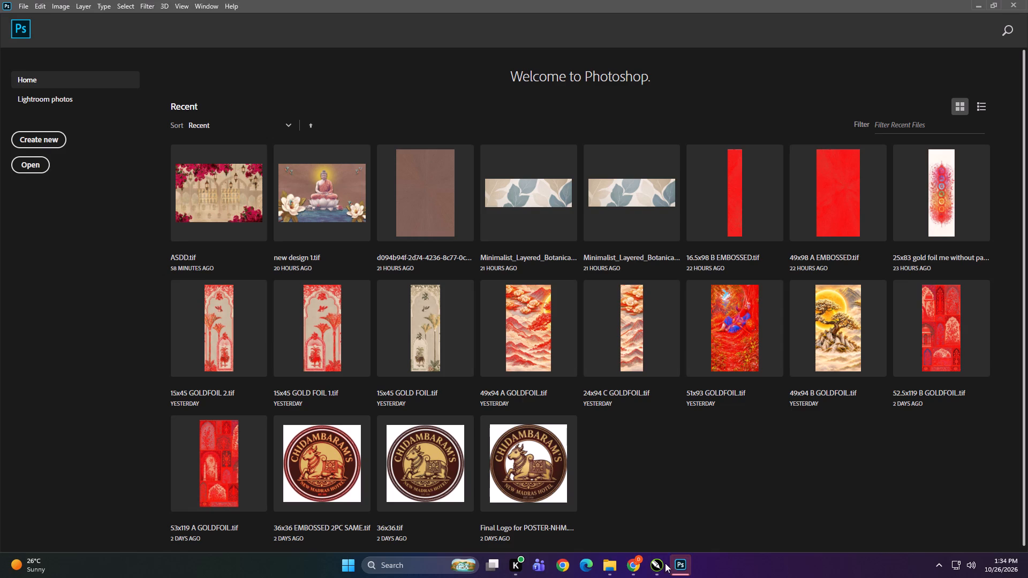
pyautogui.click(616, 567)
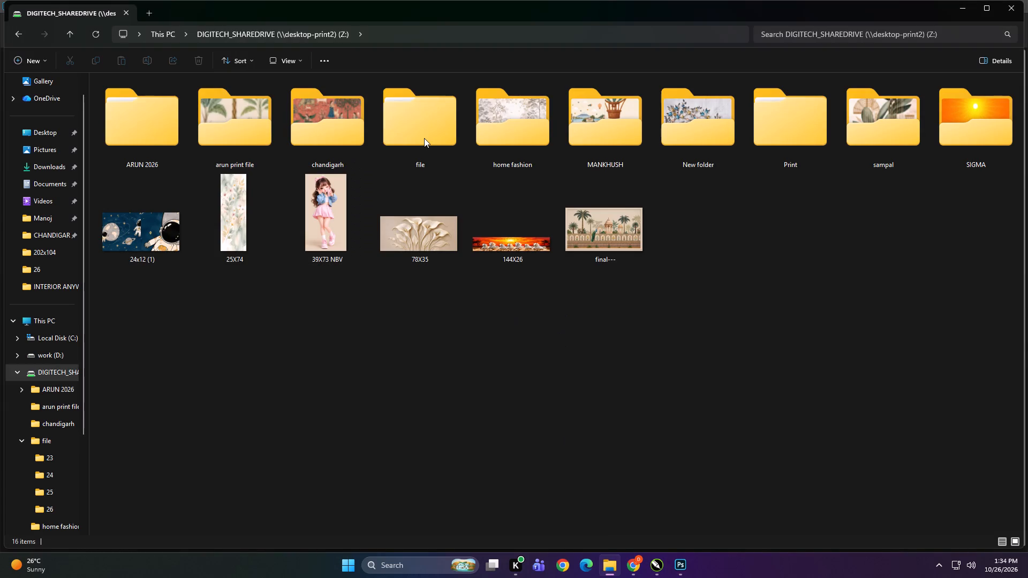
pyautogui.click(44, 316)
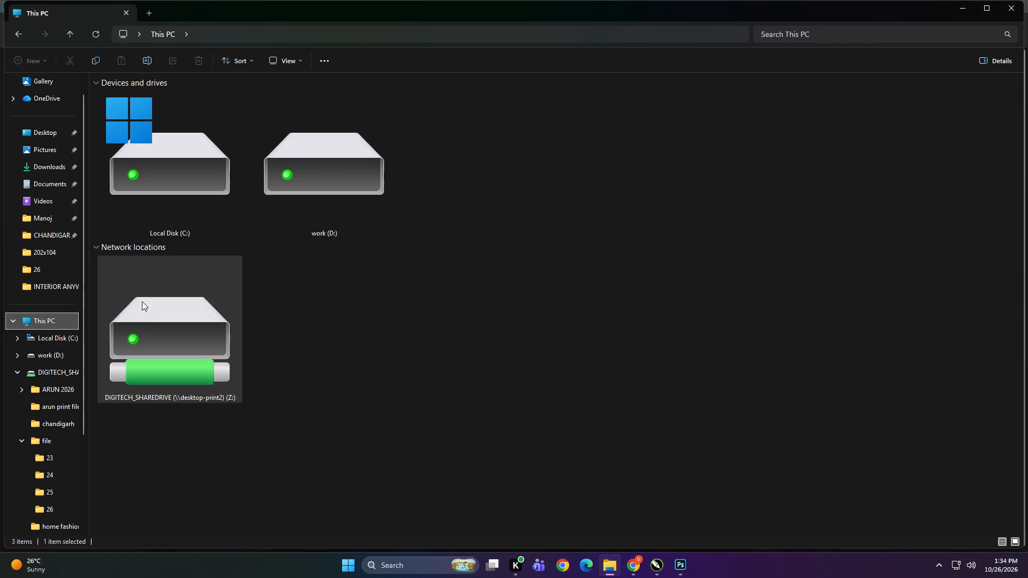
pyautogui.click(291, 193)
pyautogui.doubleClick(320, 176)
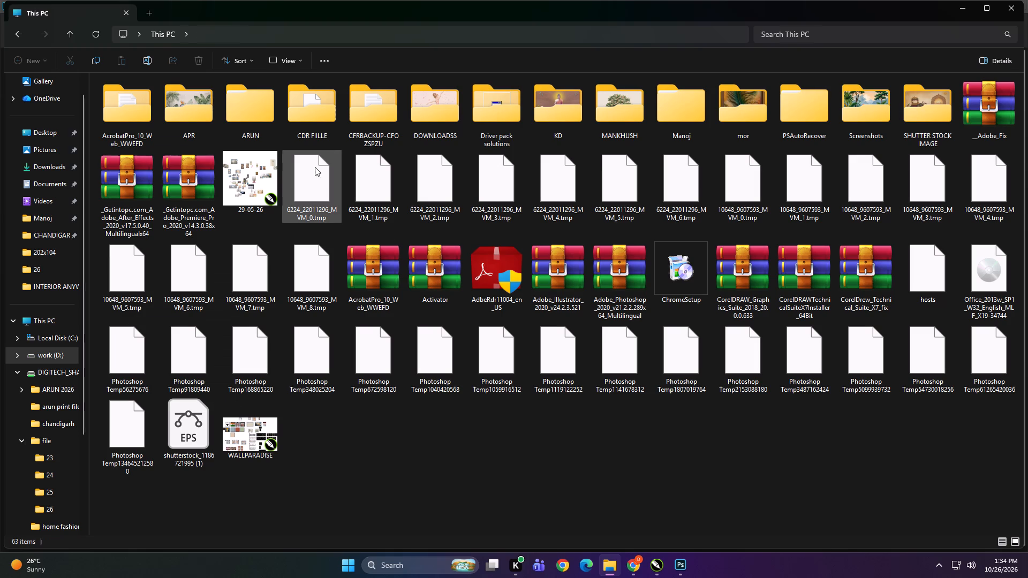
pyautogui.doubleClick(529, 116)
pyautogui.doubleClick(318, 134)
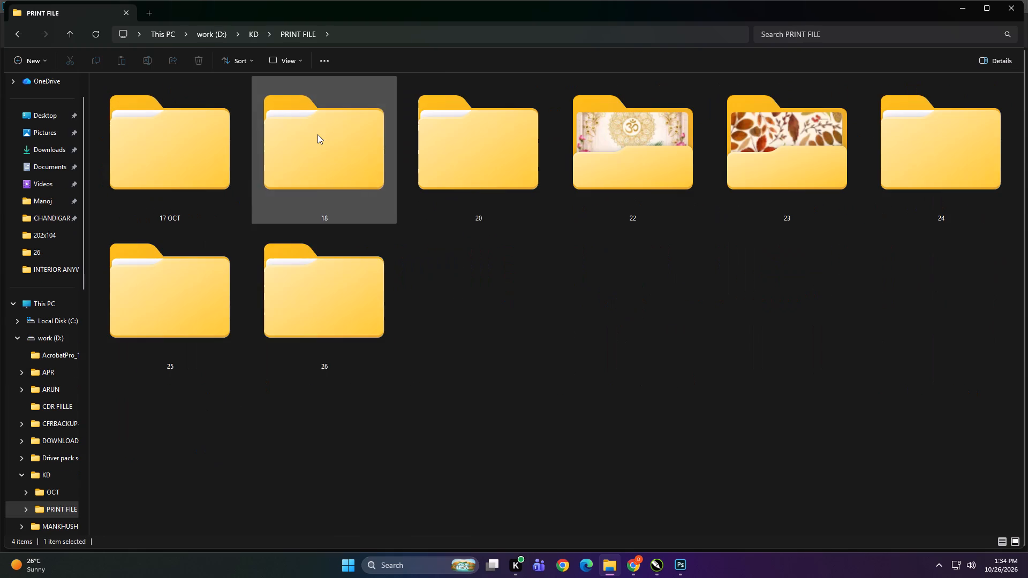
pyautogui.doubleClick(314, 254)
pyautogui.doubleClick(200, 186)
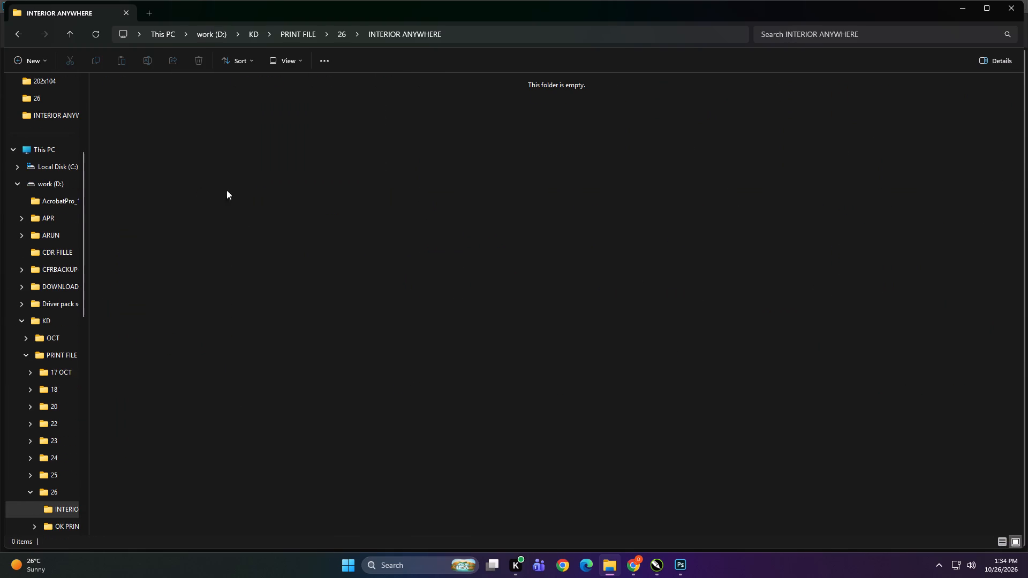
pyautogui.keyDown('ctrl'); pyautogui.scroll(8, 242, 201); pyautogui.keyUp('ctrl')
pyautogui.scroll(5, 241, 203)
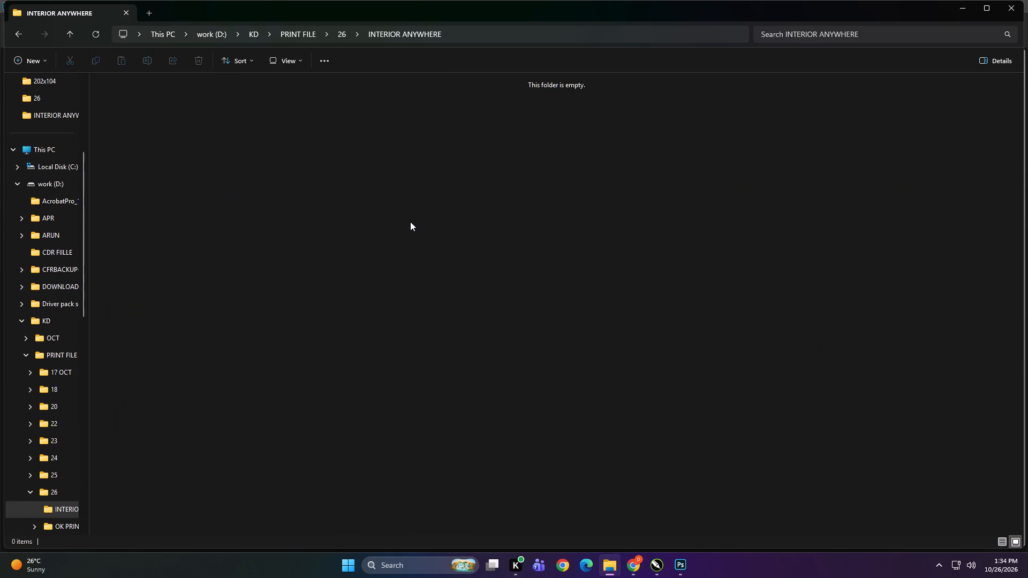
pyautogui.click(411, 222)
pyautogui.press('BackSpace')
pyautogui.click(444, 253)
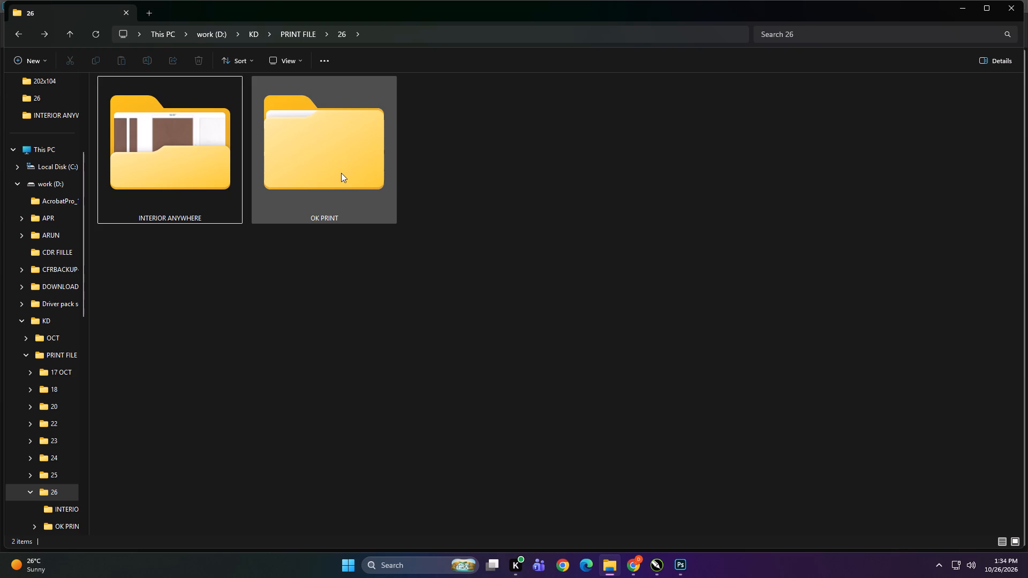
pyautogui.doubleClick(216, 168)
pyautogui.click(365, 249)
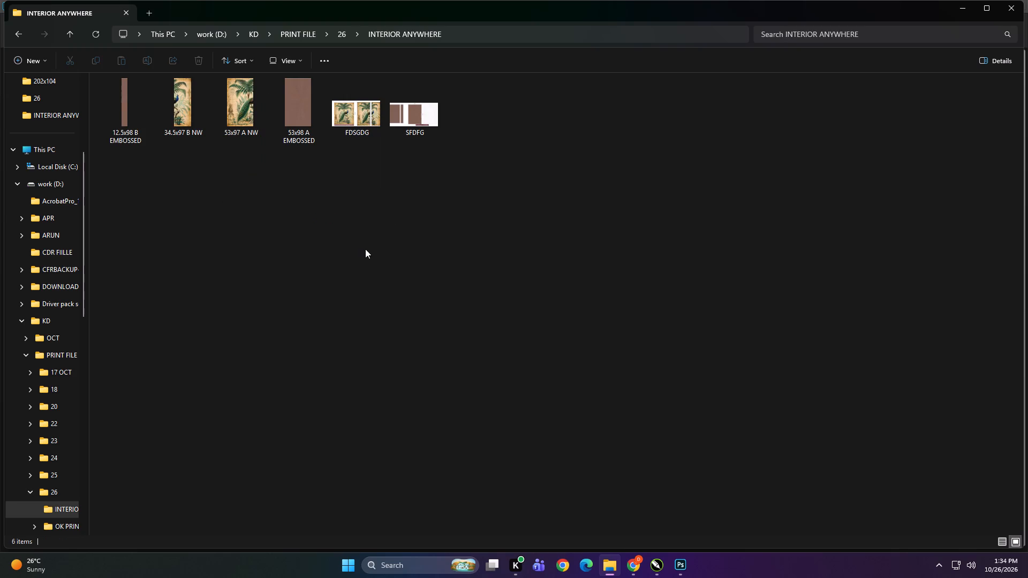
pyautogui.keyDown('ctrl'); pyautogui.scroll(9, 277, 293); pyautogui.keyUp('ctrl')
# Open the 12.5x98 B EMBOSSED and 53x98 A EMBOSSED files in Photoshop.
pyautogui.click(156, 144)
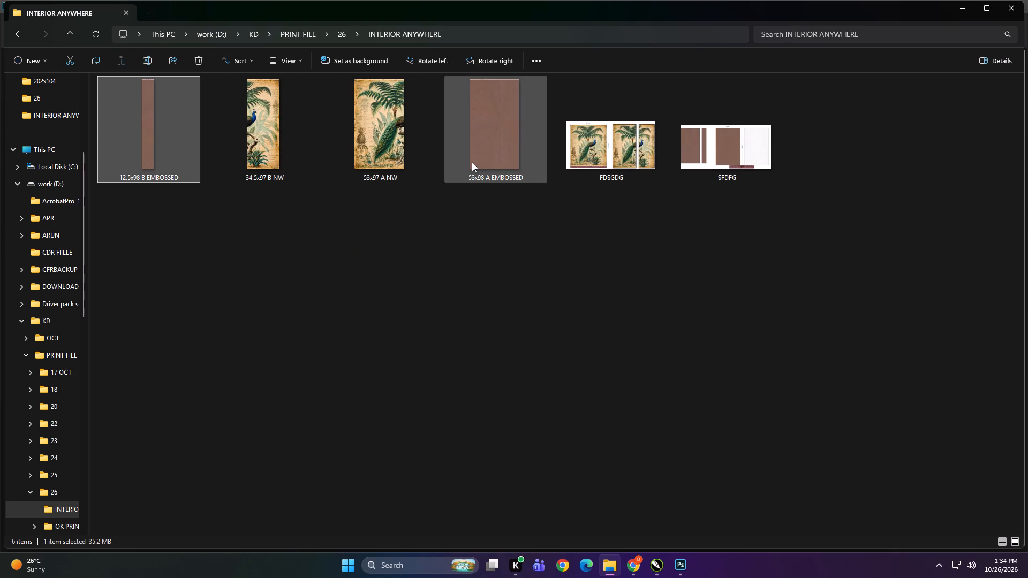
pyautogui.keyDown('ctrl'); pyautogui.click(478, 162); pyautogui.keyUp('ctrl')
pyautogui.moveTo(485, 105); pyautogui.dragTo(682, 573)
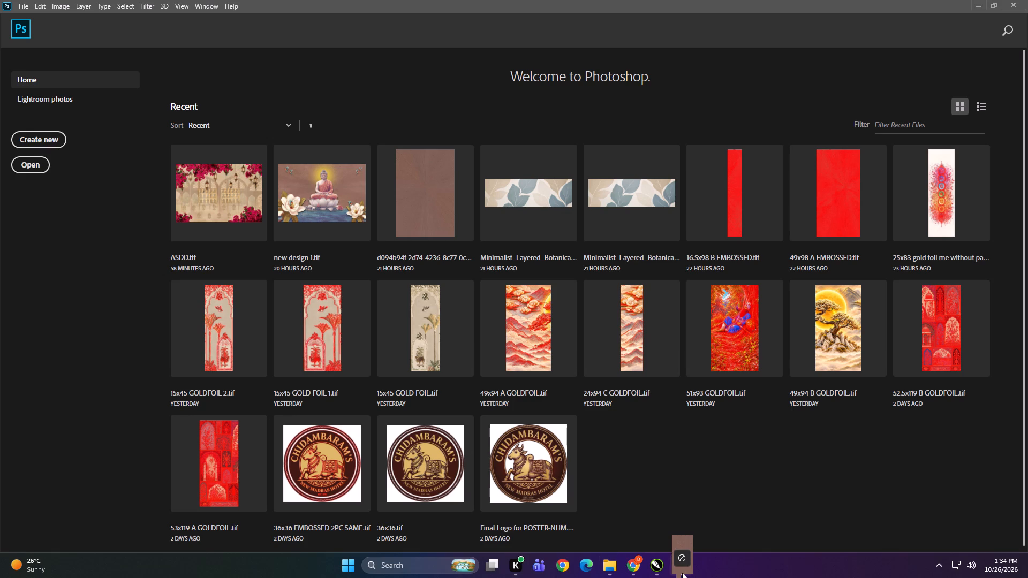
pyautogui.moveTo(682, 573); pyautogui.dragTo(659, 469)
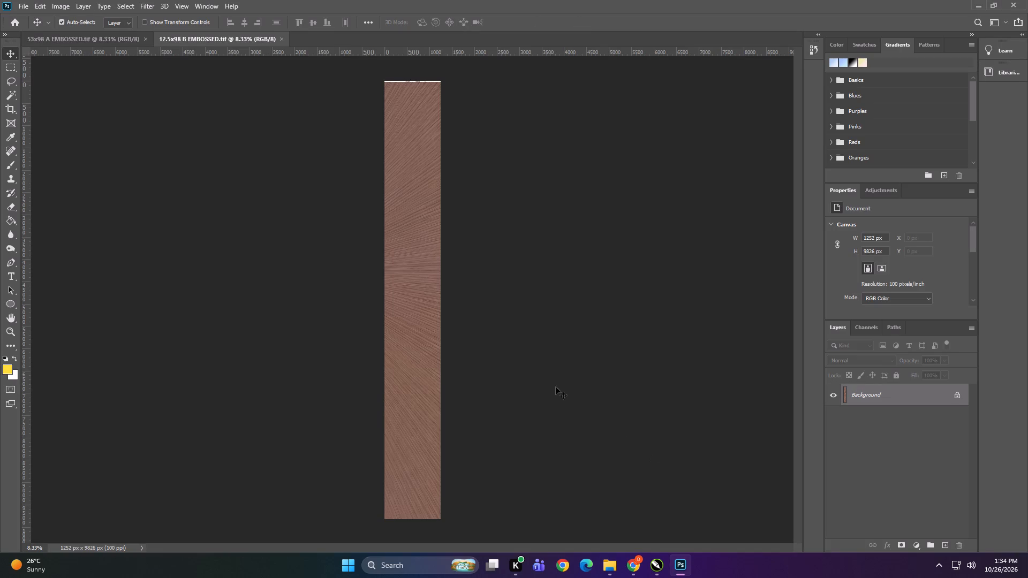
# Duplicate the Background layer of 53x98 A EMBOSSED.
pyautogui.click(101, 33)
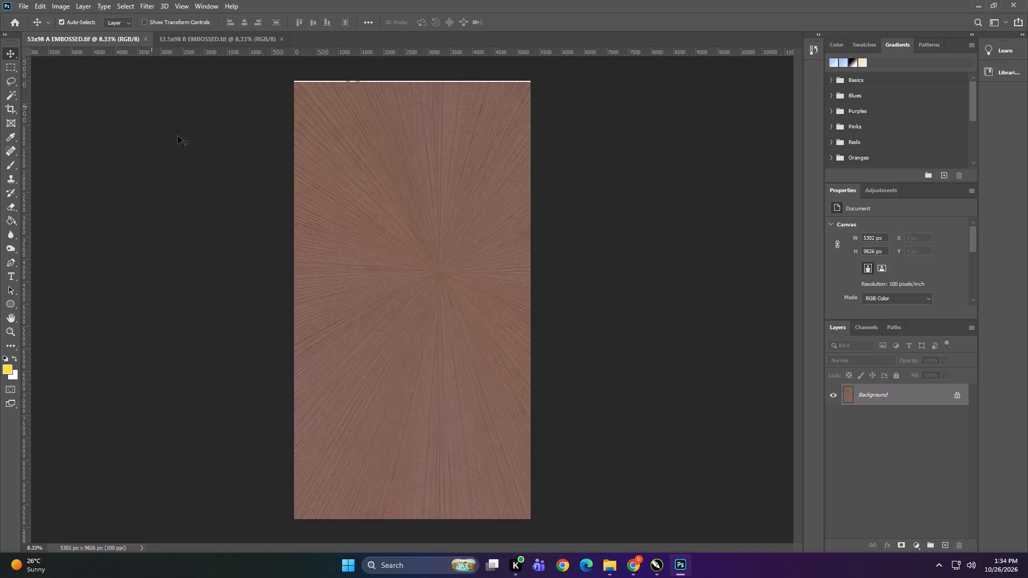
pyautogui.hotkey('ctrl', 'j')
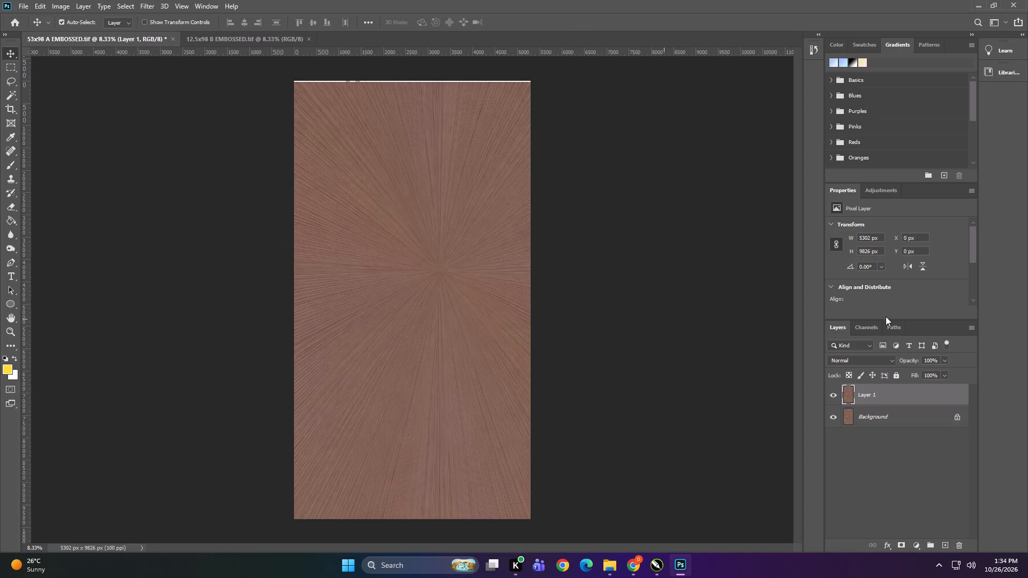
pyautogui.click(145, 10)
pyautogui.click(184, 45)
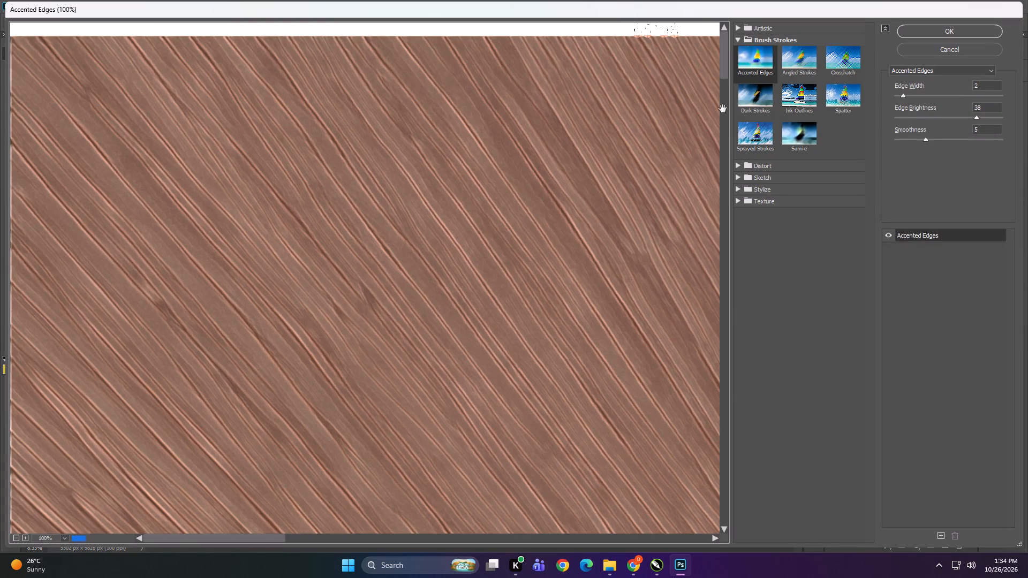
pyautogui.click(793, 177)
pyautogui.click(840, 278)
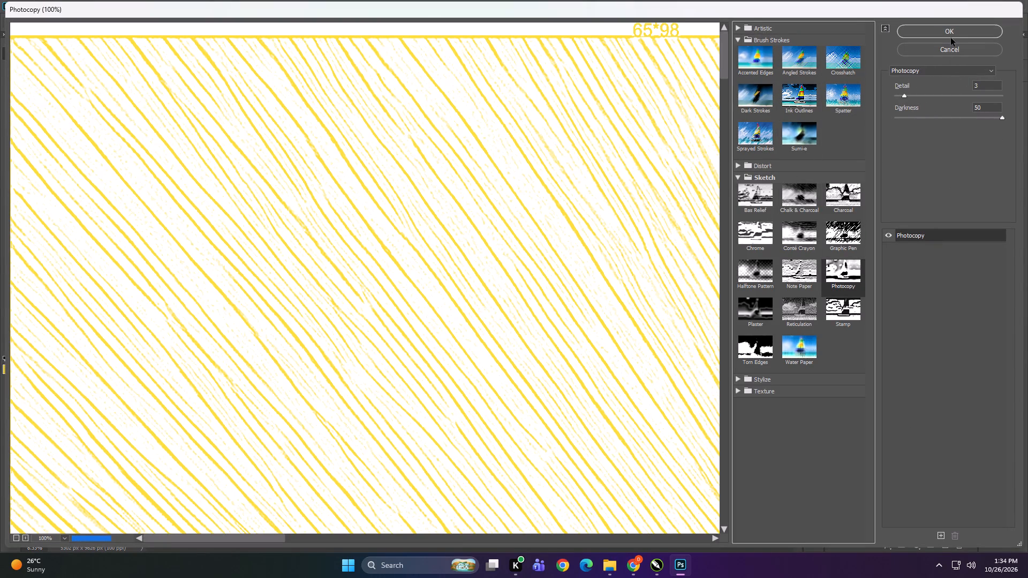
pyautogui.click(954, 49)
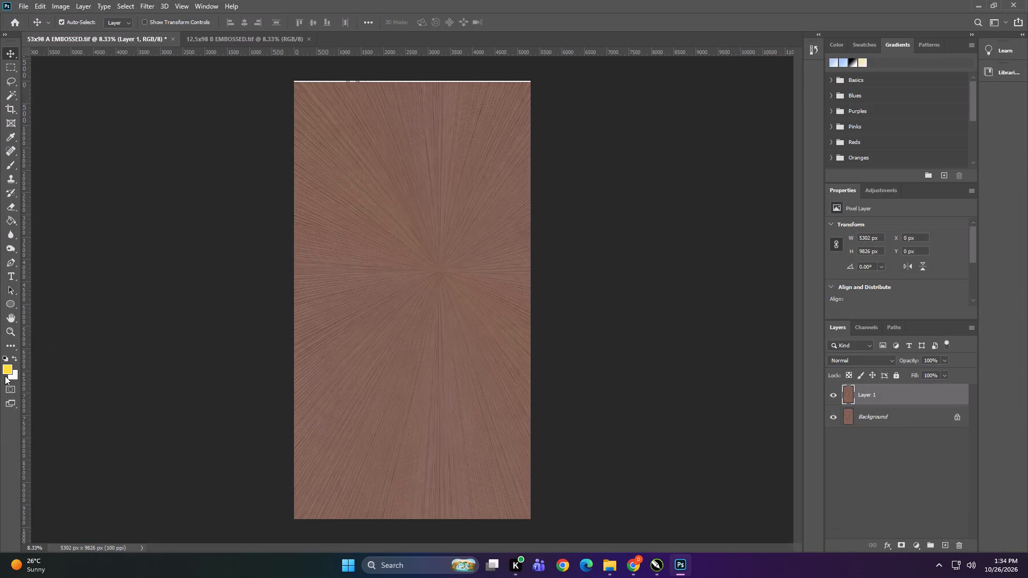
# Set the foreground colour to black.
pyautogui.click(10, 369)
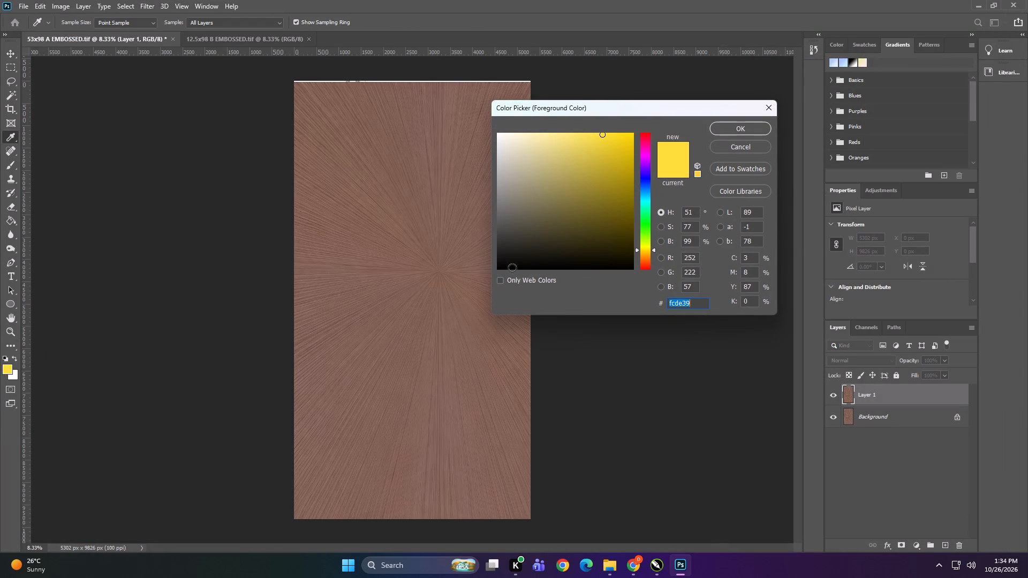
pyautogui.moveTo(512, 268); pyautogui.dragTo(488, 271)
pyautogui.click(757, 134)
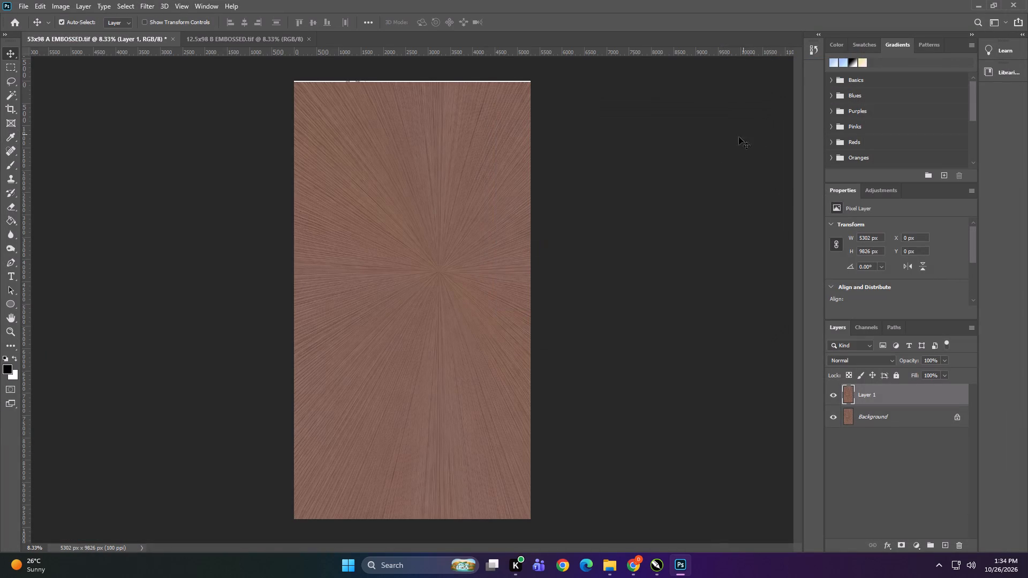
# Apply the Photocopy sketch filter to Layer 1 of 53x98 A EMBOSSED with Detail 3 and Darkness 50.
pyautogui.click(141, 5)
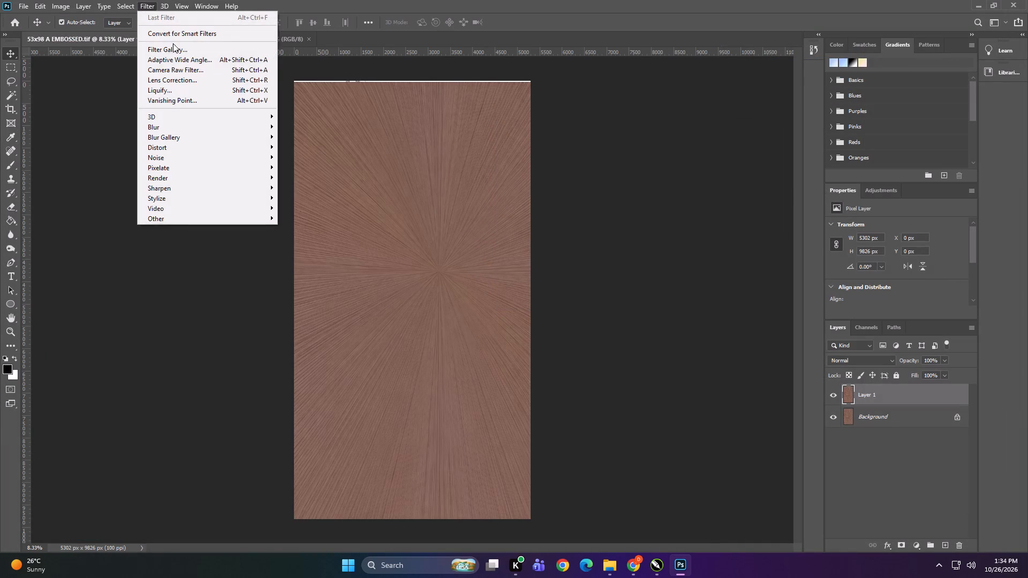
pyautogui.click(174, 54)
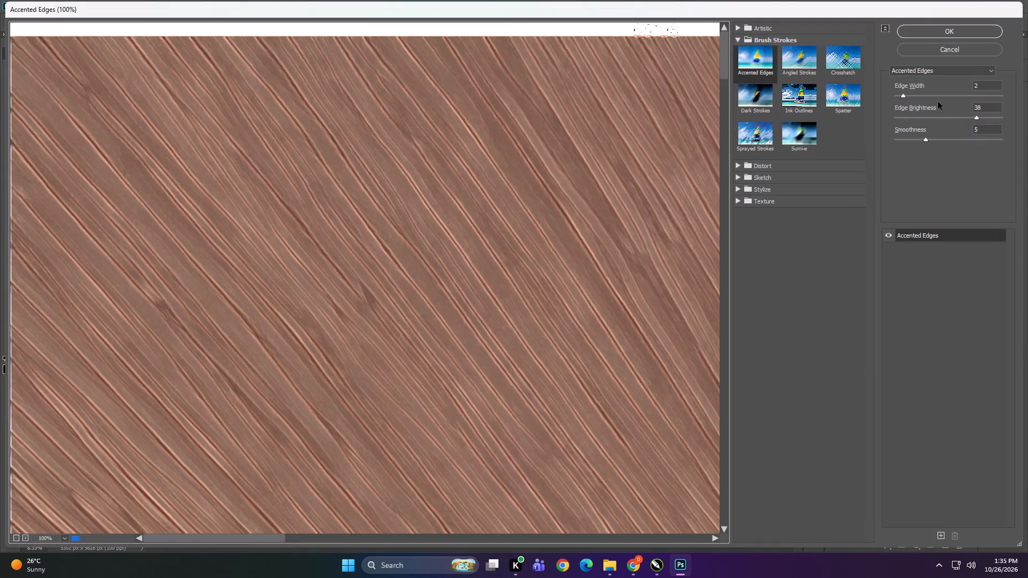
pyautogui.click(782, 178)
pyautogui.click(841, 278)
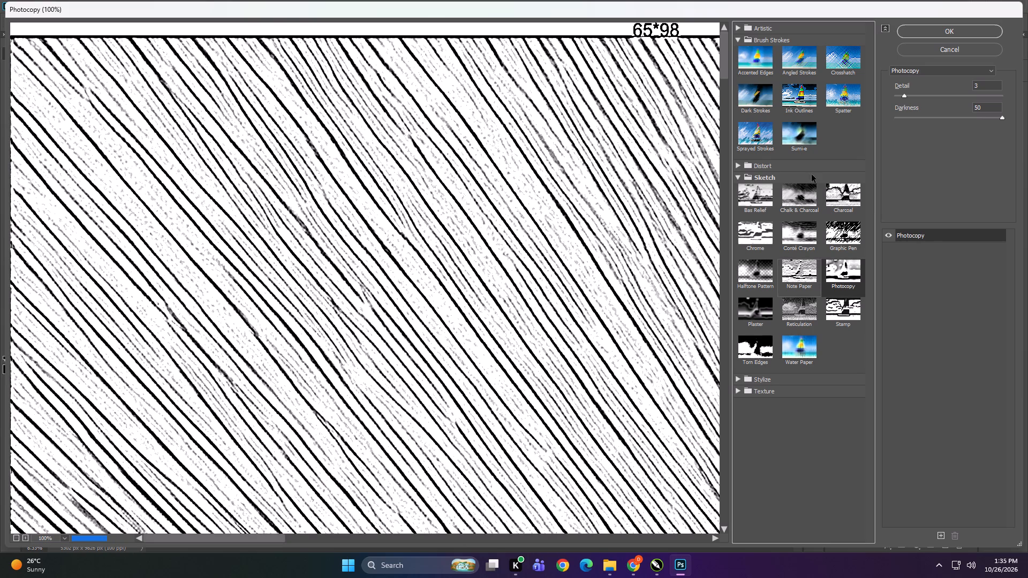
pyautogui.click(910, 29)
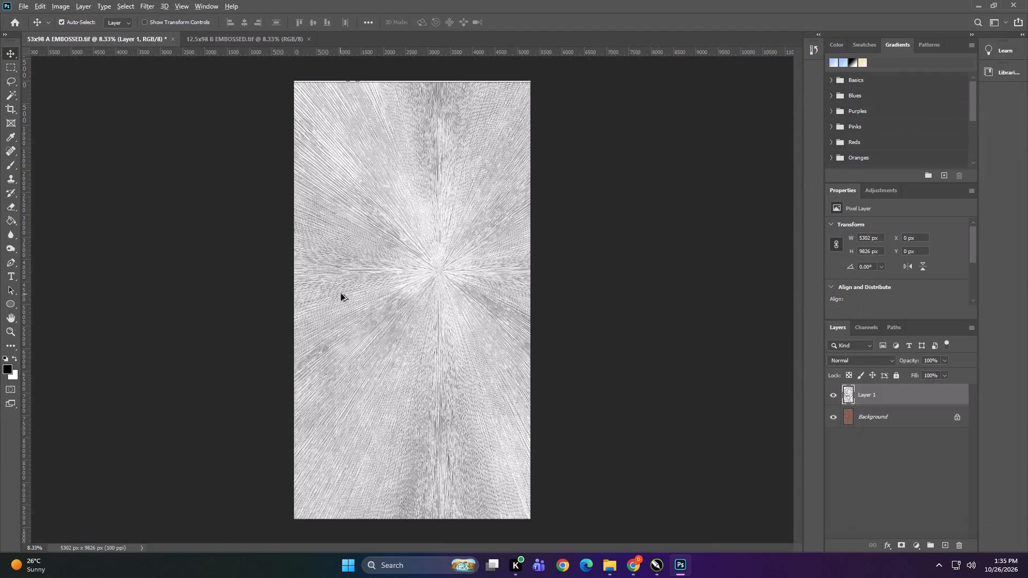
# Select a black line on Layer 1 with the Magic Wand and extend the selection to all similar pixels.
pyautogui.keyDown('alt'); pyautogui.scroll(8, 343, 294); pyautogui.keyUp('alt')
pyautogui.keyDown('alt'); pyautogui.scroll(20, 444, 310); pyautogui.keyUp('alt')
pyautogui.keyDown('alt'); pyautogui.scroll(13, 444, 310); pyautogui.keyUp('alt')
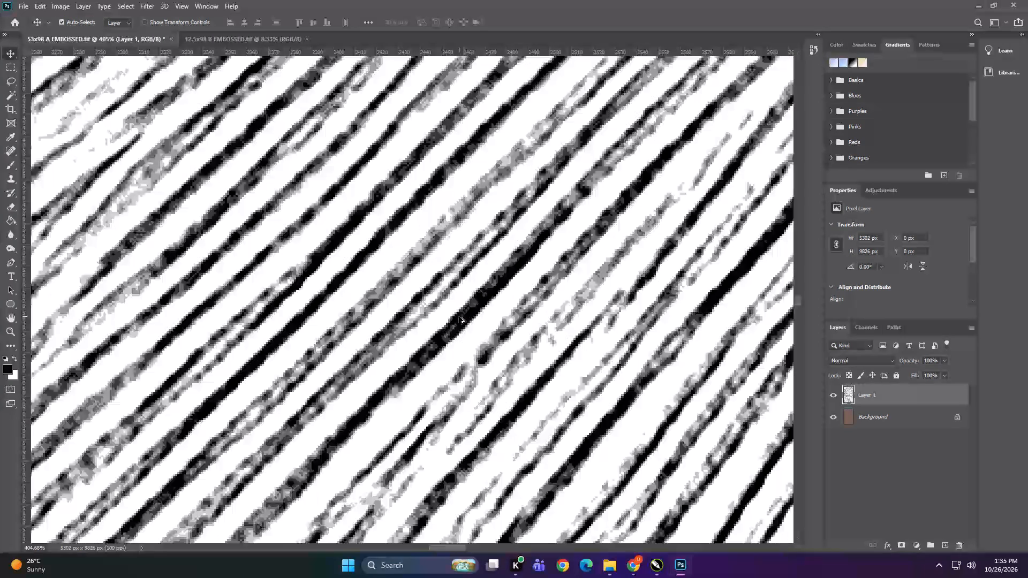
pyautogui.press('w')
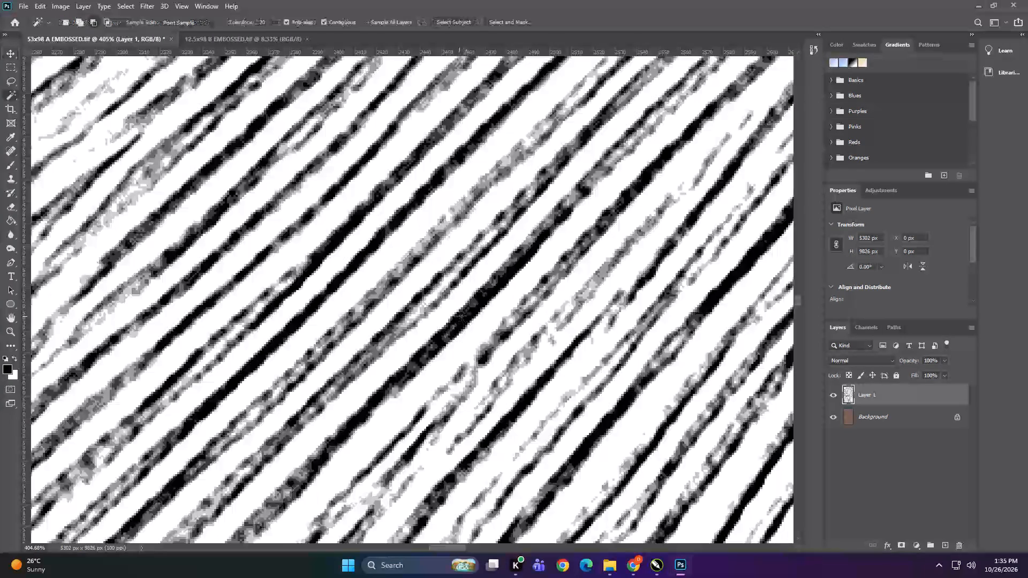
pyautogui.click(470, 314)
pyautogui.rightClick(470, 314)
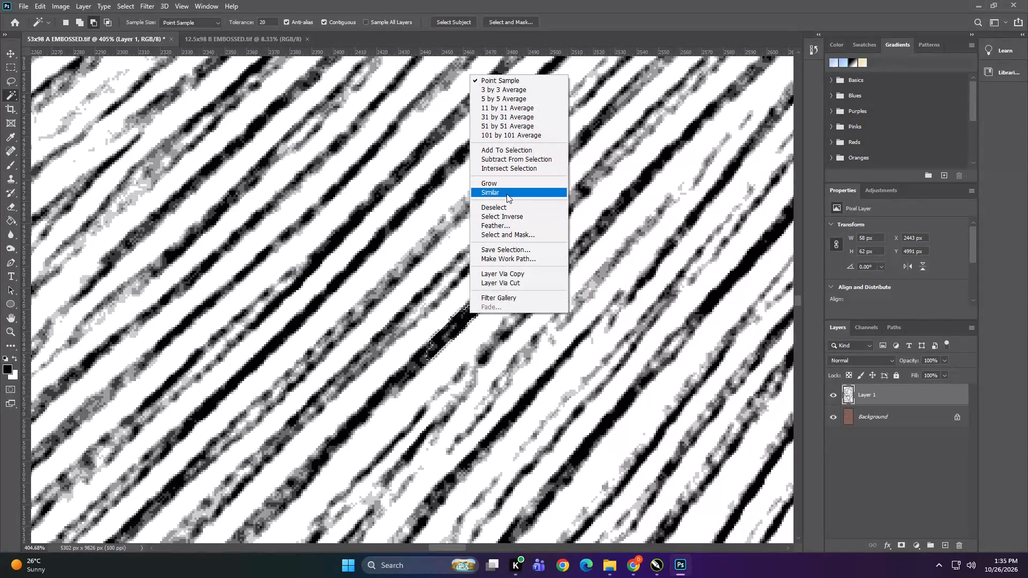
pyautogui.click(506, 191)
# Sample a light grey line fragment near the sunburst's centre with the Magic Wand and extend the selection to similar pixels.
pyautogui.keyDown('alt'); pyautogui.scroll(-3, 462, 280); pyautogui.keyUp('alt')
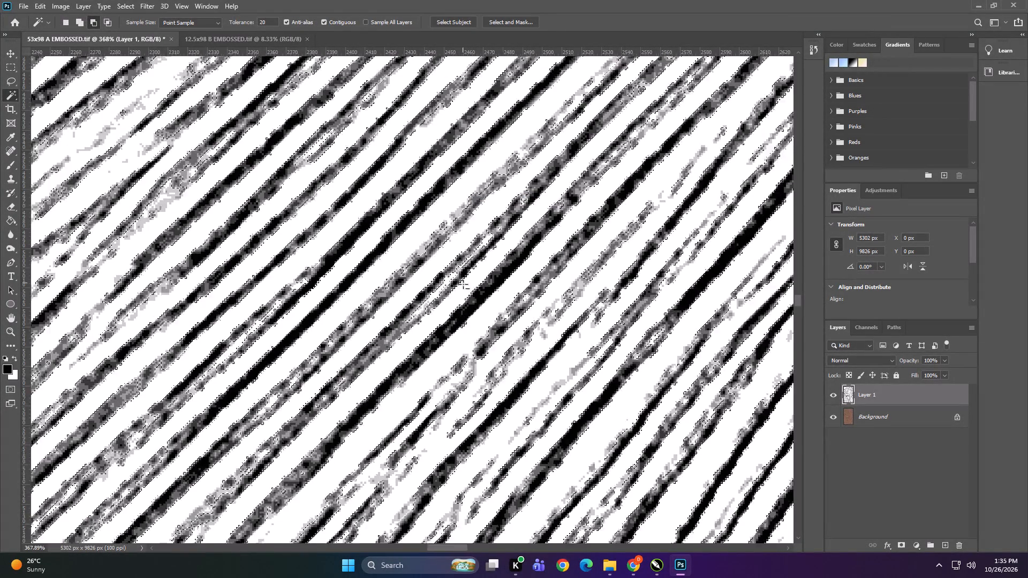
pyautogui.keyDown('alt'); pyautogui.scroll(-6, 463, 284); pyautogui.keyUp('alt')
pyautogui.keyDown('alt'); pyautogui.scroll(-20, 445, 277); pyautogui.keyUp('alt')
pyautogui.keyDown('alt'); pyautogui.scroll(-5, 445, 277); pyautogui.keyUp('alt')
pyautogui.keyDown('alt'); pyautogui.scroll(9, 539, 189); pyautogui.keyUp('alt')
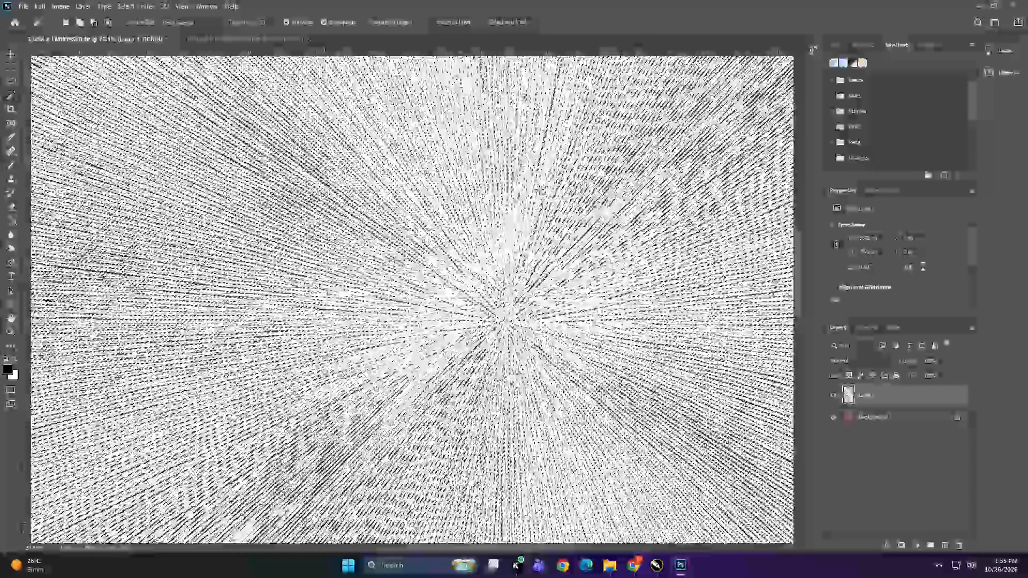
pyautogui.keyDown('alt'); pyautogui.scroll(20, 506, 302); pyautogui.keyUp('alt')
pyautogui.keyDown('alt'); pyautogui.scroll(7, 506, 302); pyautogui.keyUp('alt')
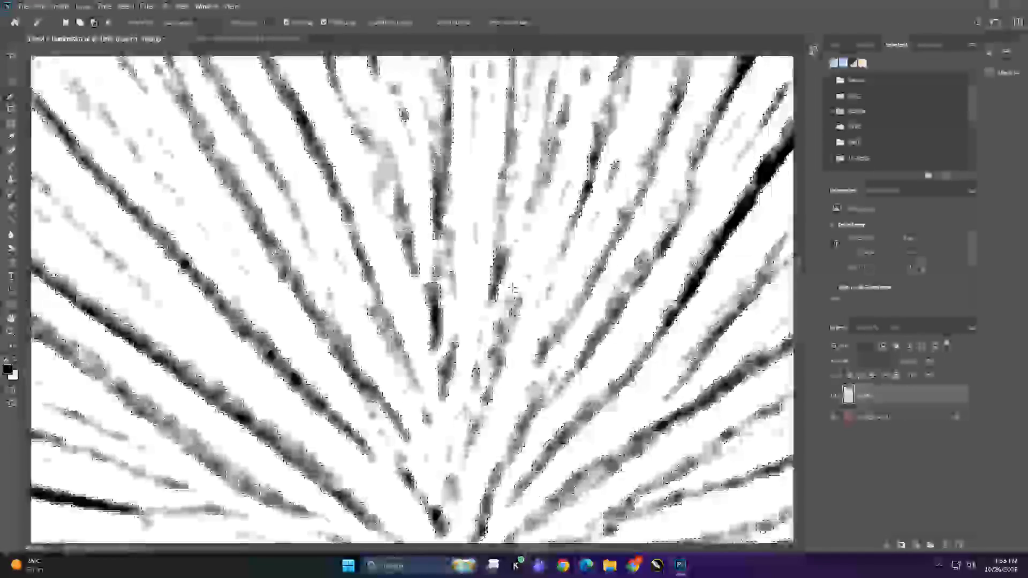
pyautogui.keyDown('alt'); pyautogui.scroll(8, 512, 287); pyautogui.keyUp('alt')
pyautogui.keyDown('shift'); pyautogui.click(512, 362); pyautogui.keyUp('shift')
pyautogui.rightClick(512, 362)
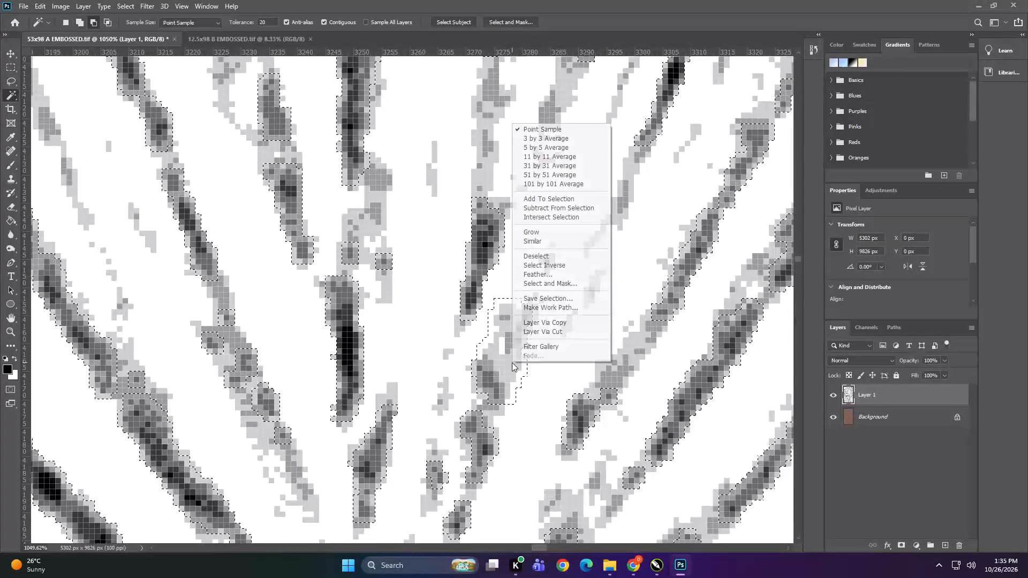
pyautogui.click(547, 237)
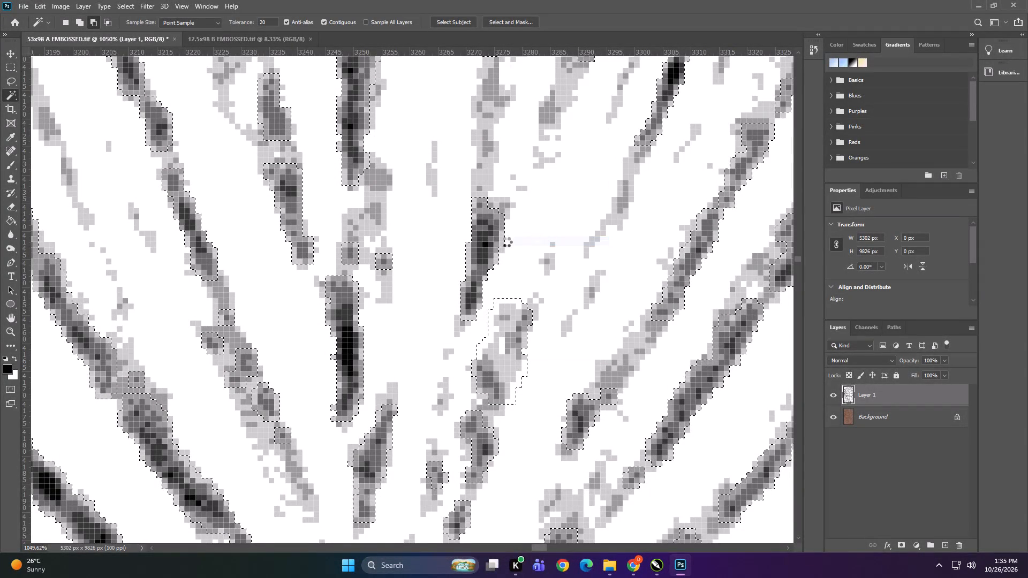
pyautogui.keyDown('alt'); pyautogui.scroll(-20, 461, 254); pyautogui.keyUp('alt')
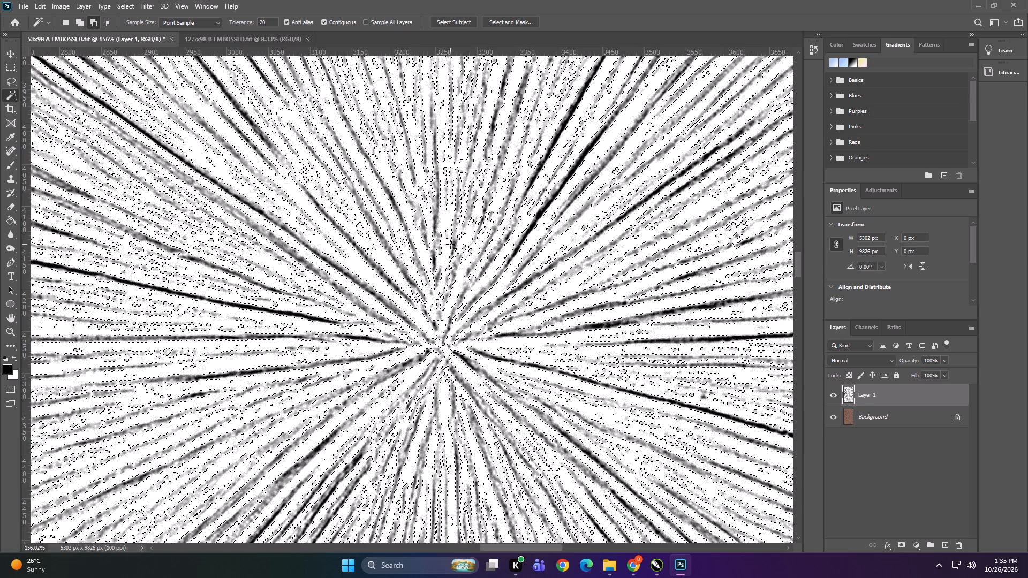
# Create a new spot channel from the line selection with the Background layer active, using red ink at 100% solidity.
pyautogui.keyDown('alt'); pyautogui.scroll(-10, 450, 244); pyautogui.keyUp('alt')
pyautogui.keyDown('alt'); pyautogui.scroll(-8, 481, 214); pyautogui.keyUp('alt')
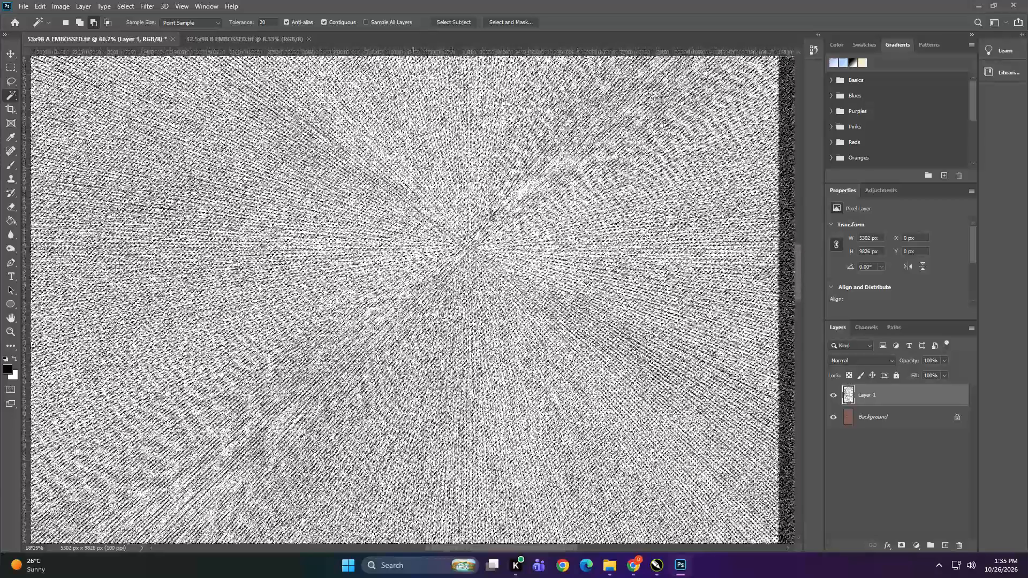
pyautogui.click(909, 413)
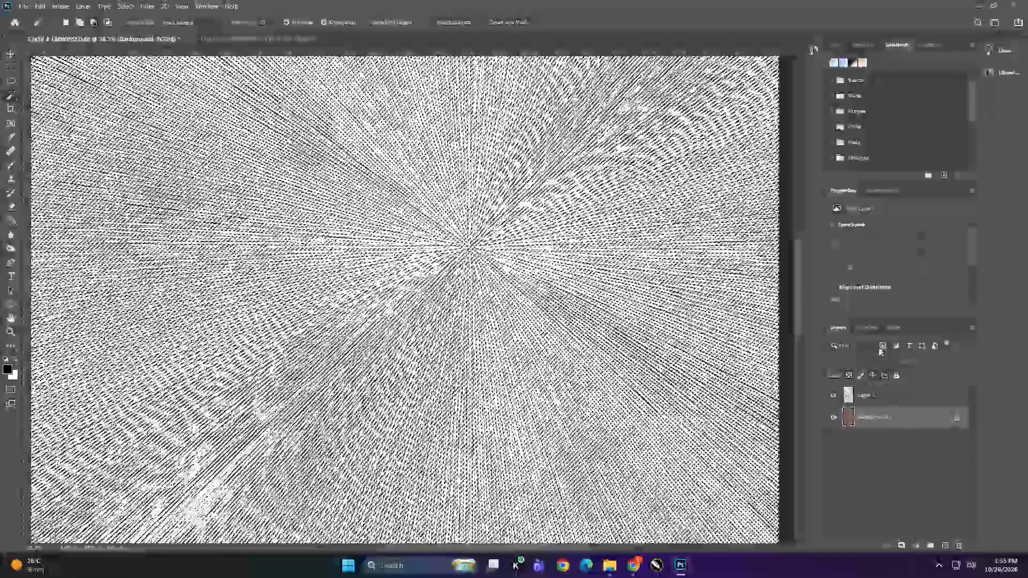
pyautogui.click(872, 325)
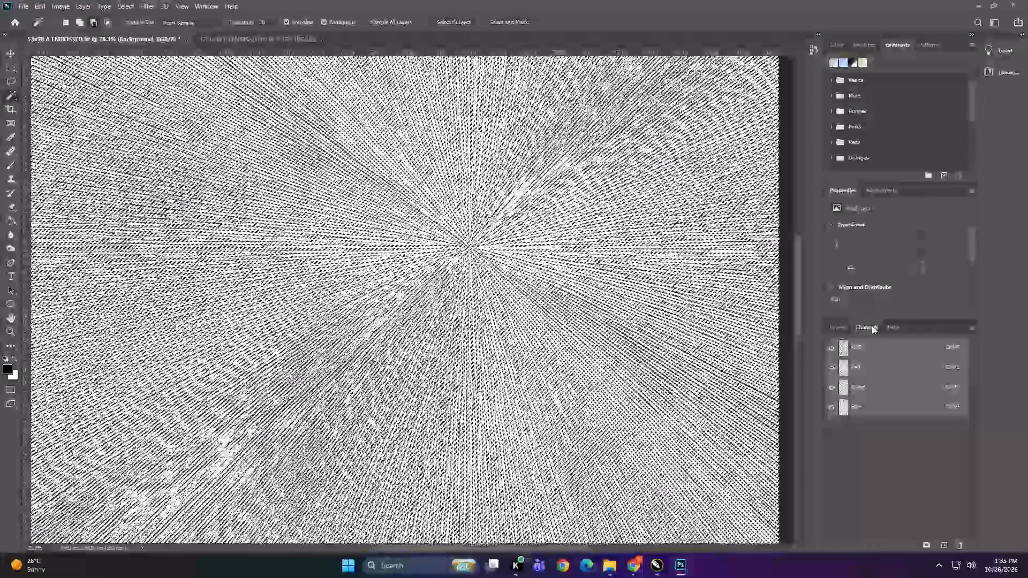
pyautogui.click(973, 330)
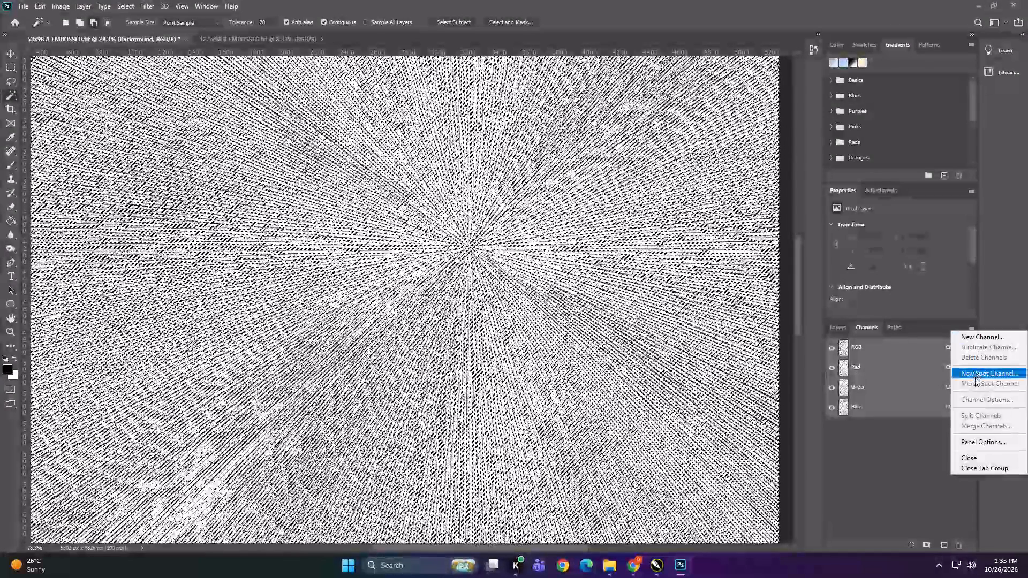
pyautogui.click(975, 374)
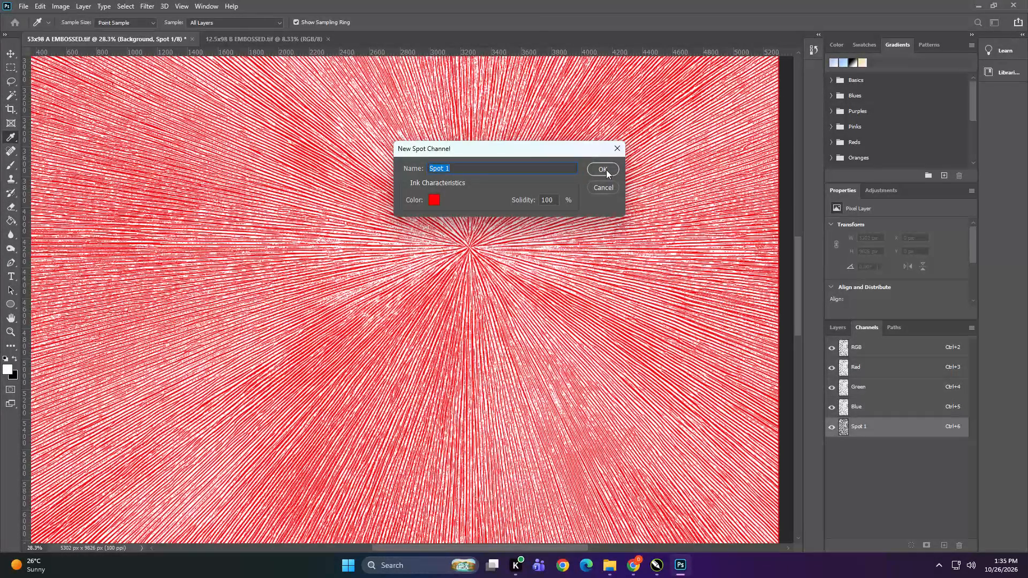
pyautogui.click(606, 170)
# Duplicate the Spot 1 channel within 53x98 A EMBOSSED as Spot 2 and make the copy visible.
pyautogui.rightClick(887, 429)
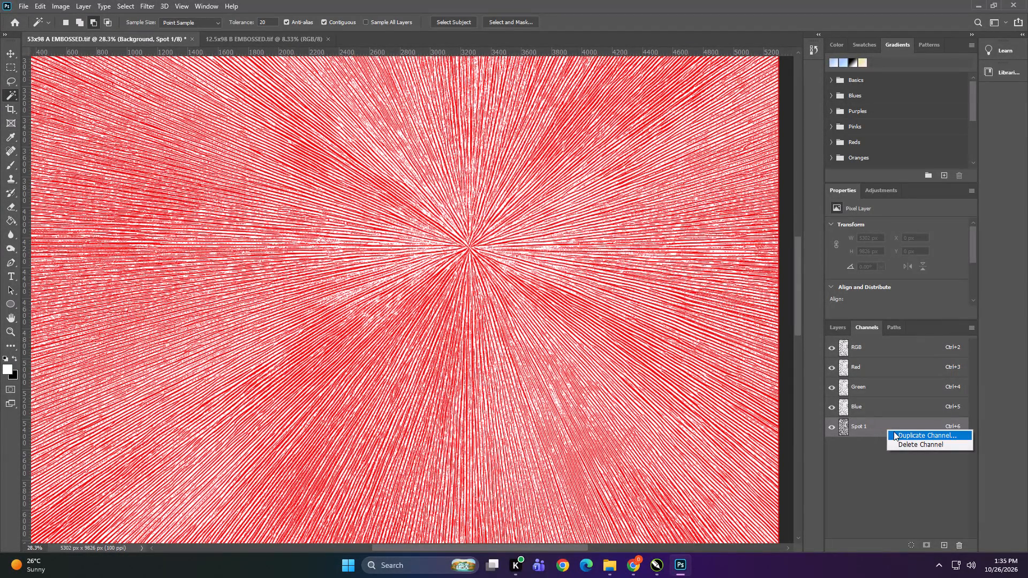
pyautogui.click(895, 432)
pyautogui.press('Right')
pyautogui.press('BackSpace')
pyautogui.press('BackSpace')
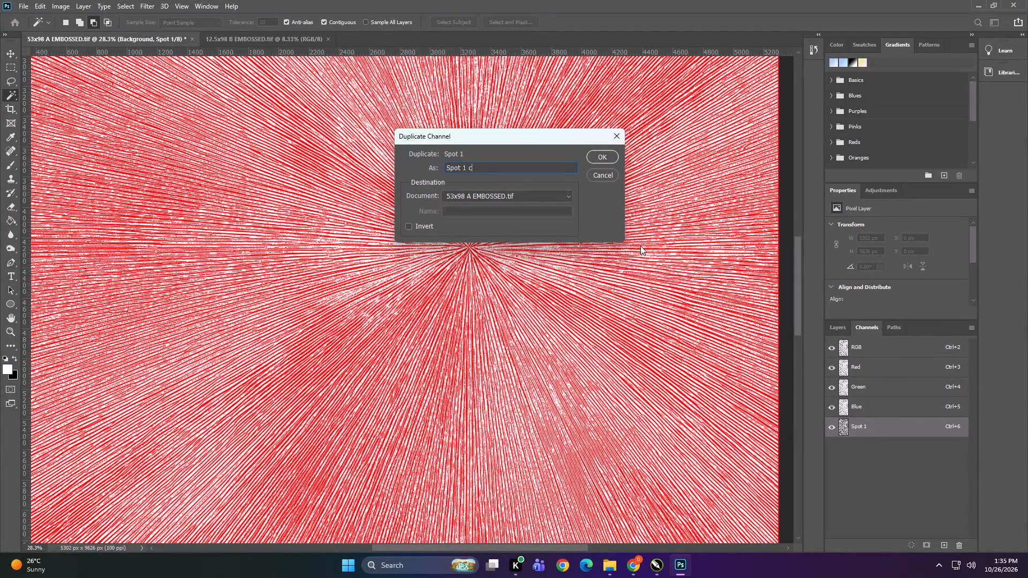
pyautogui.press('BackSpace')
pyautogui.press('BackSpace')
pyautogui.press('BackSpace')
pyautogui.press('BackSpace')
pyautogui.press('2')
pyautogui.click(613, 156)
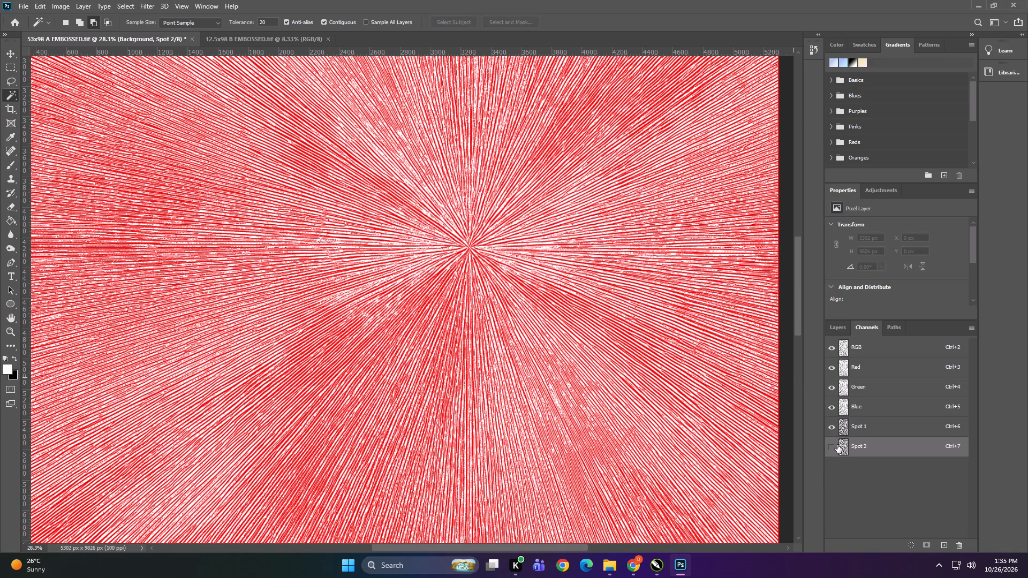
pyautogui.click(831, 445)
# Delete Layer 1, the Photocopy line layer, from 53x98 A EMBOSSED.
pyautogui.click(832, 328)
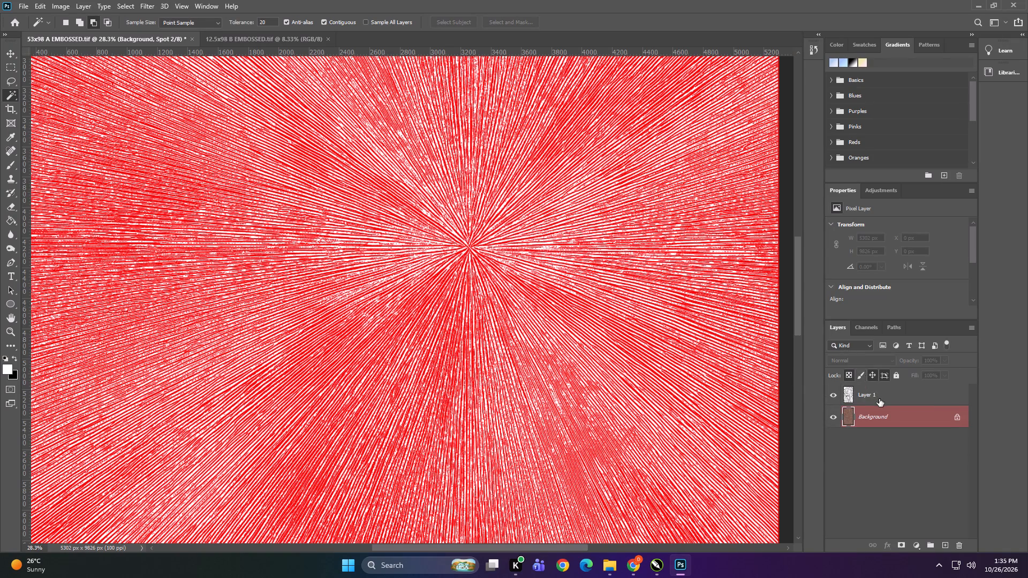
pyautogui.click(879, 399)
pyautogui.press('Delete')
# Save the file on the computer as TIFF 53x98 A EMBOSSED with spot colours and LZW compression, replacing the existing file.
pyautogui.keyDown('alt'); pyautogui.scroll(-8, 499, 275); pyautogui.keyUp('alt')
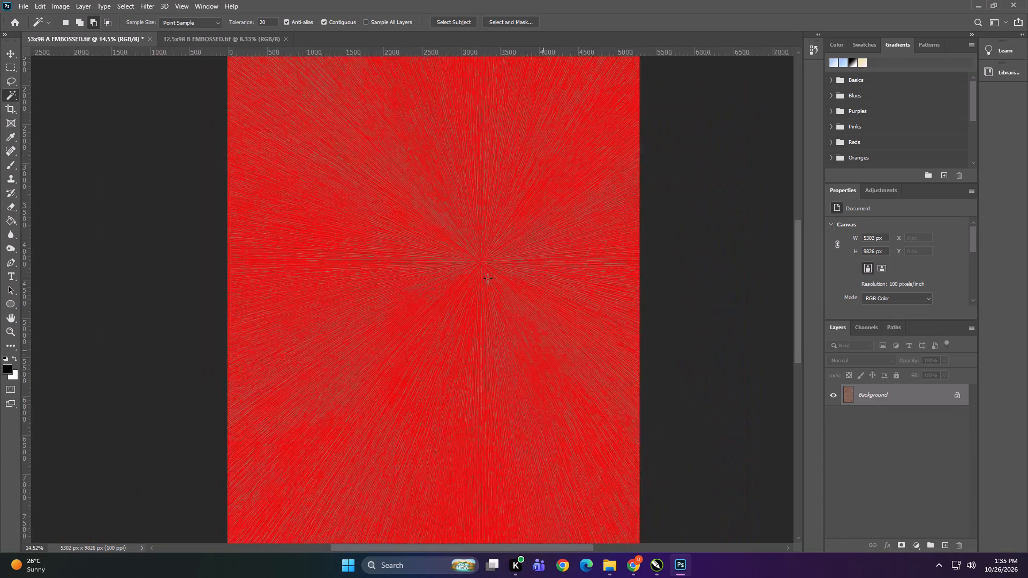
pyautogui.keyDown('alt'); pyautogui.scroll(-7, 497, 273); pyautogui.keyUp('alt')
pyautogui.hotkey('ctrl', 'shift', 's')
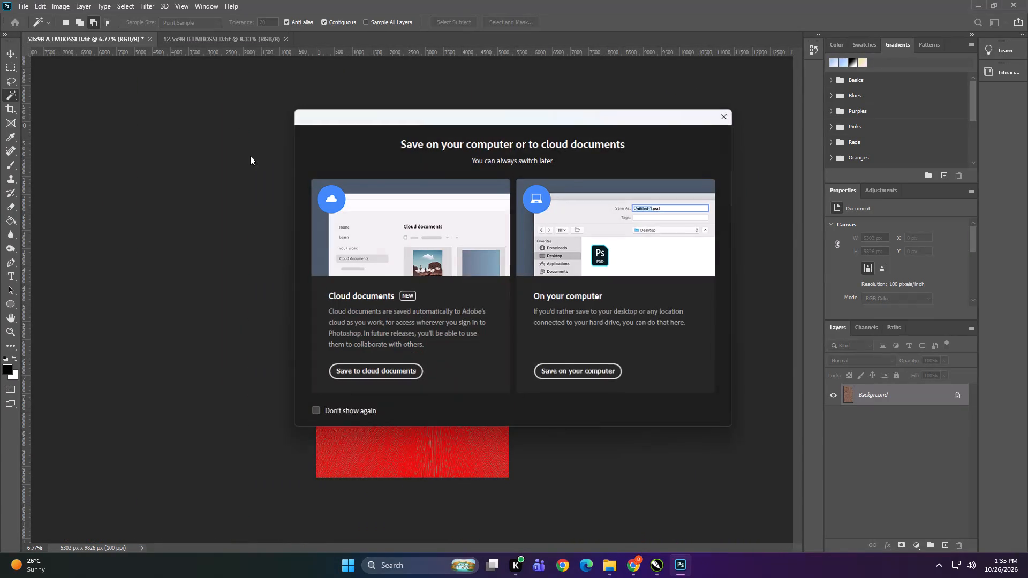
pyautogui.click(573, 371)
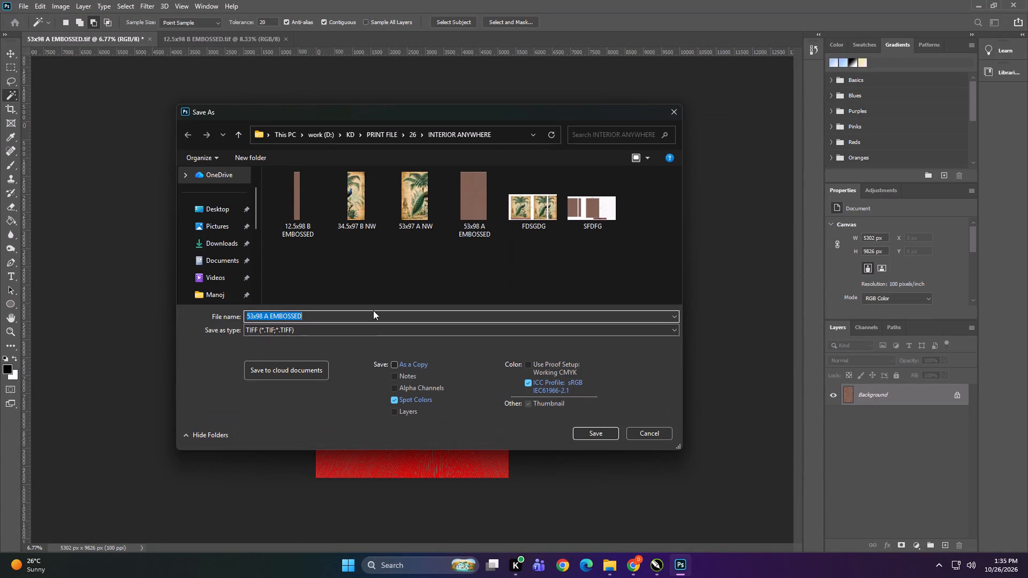
pyautogui.click(584, 430)
pyautogui.click(534, 278)
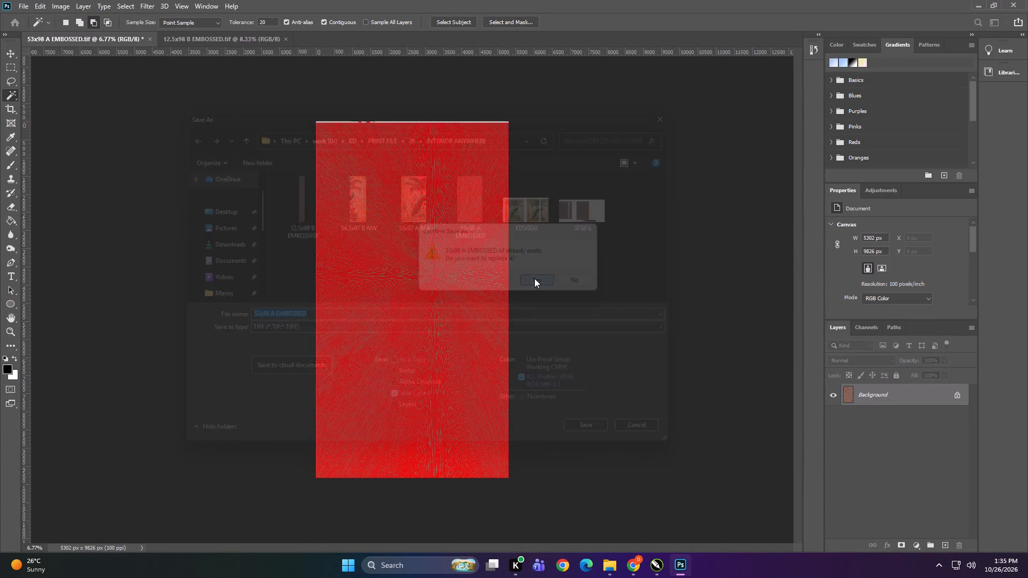
pyautogui.click(379, 160)
pyautogui.click(640, 139)
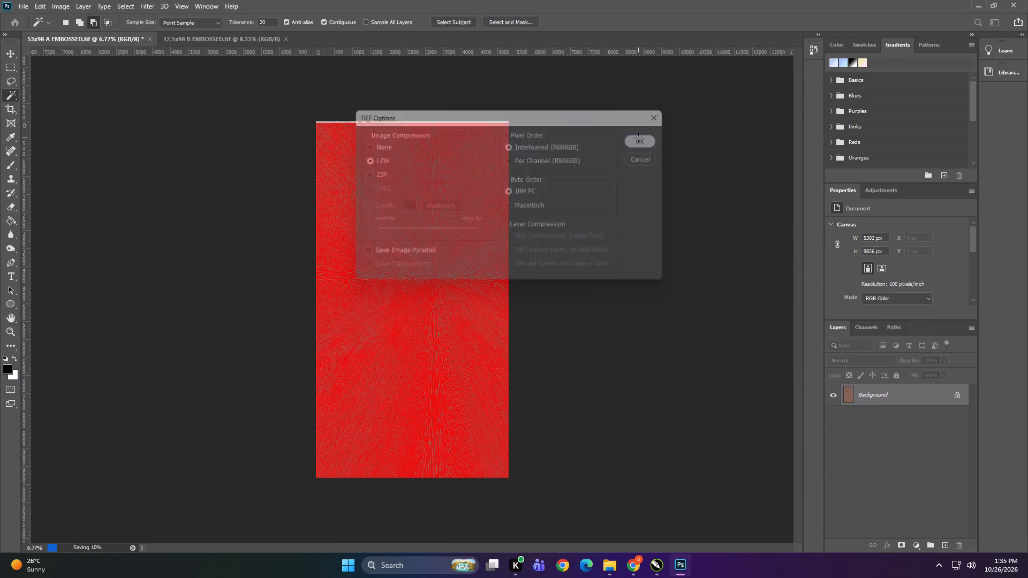
# Duplicate the Background of 12.5x98 B EMBOSSED and apply the Photocopy filter to the copy with Detail 3 and Darkness 50.
pyautogui.click(245, 38)
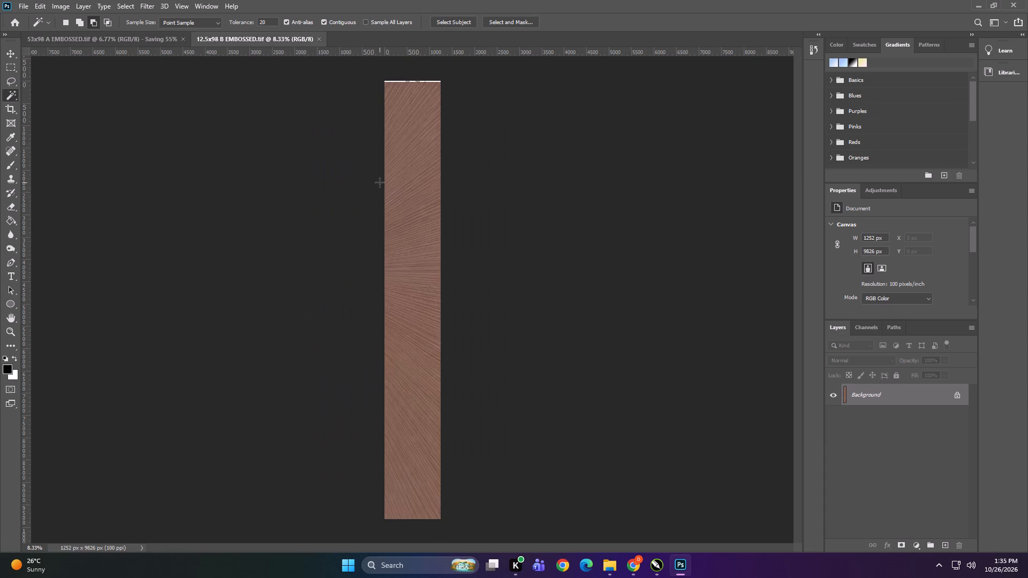
pyautogui.hotkey('ctrl', 'j')
pyautogui.click(144, 5)
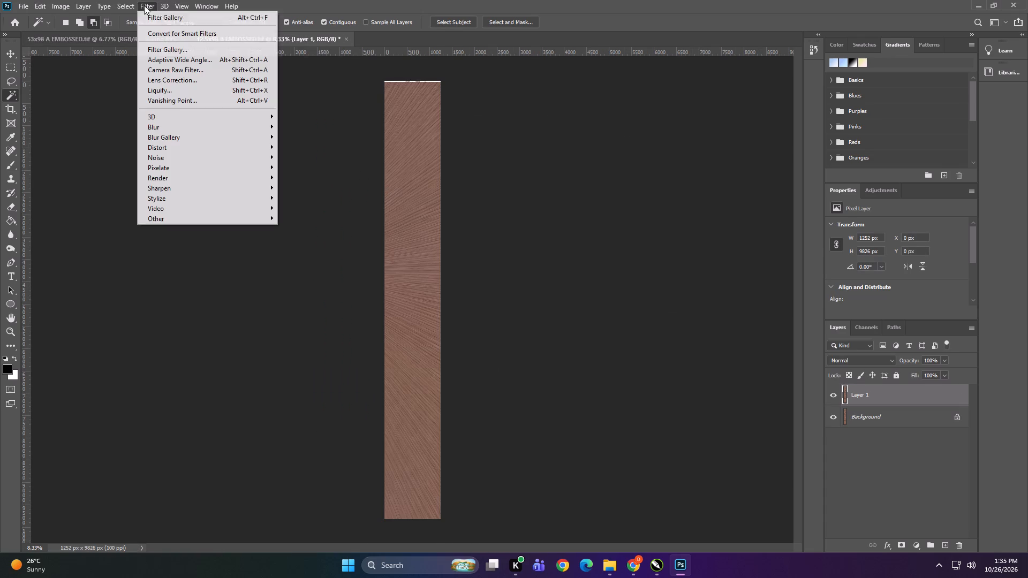
pyautogui.click(190, 49)
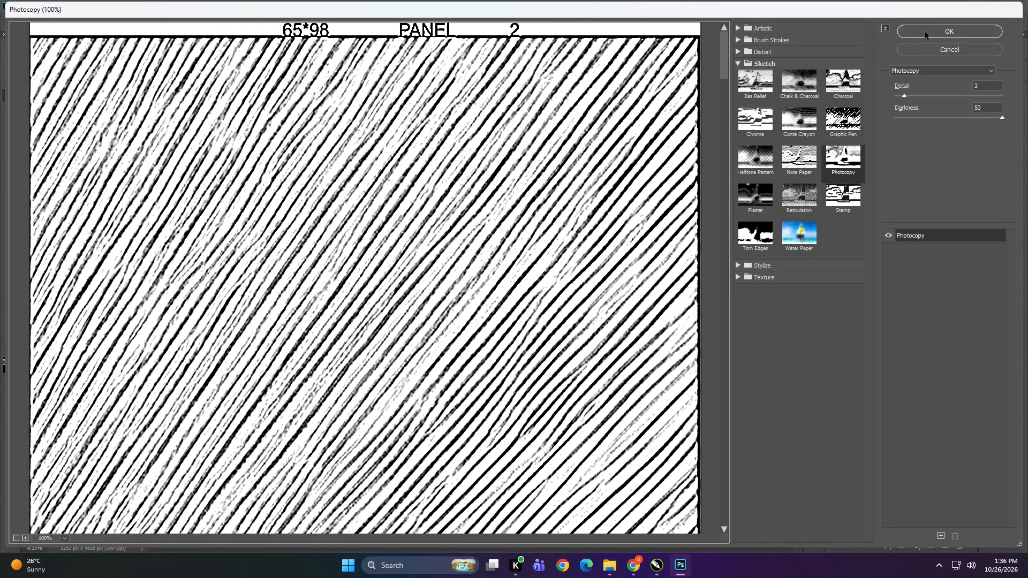
pyautogui.click(925, 32)
# Select a black line on Layer 1 of 12.5x98 B EMBOSSED with the Magic Wand and extend the selection to similar pixels.
pyautogui.keyDown('alt'); pyautogui.scroll(8, 391, 275); pyautogui.keyUp('alt')
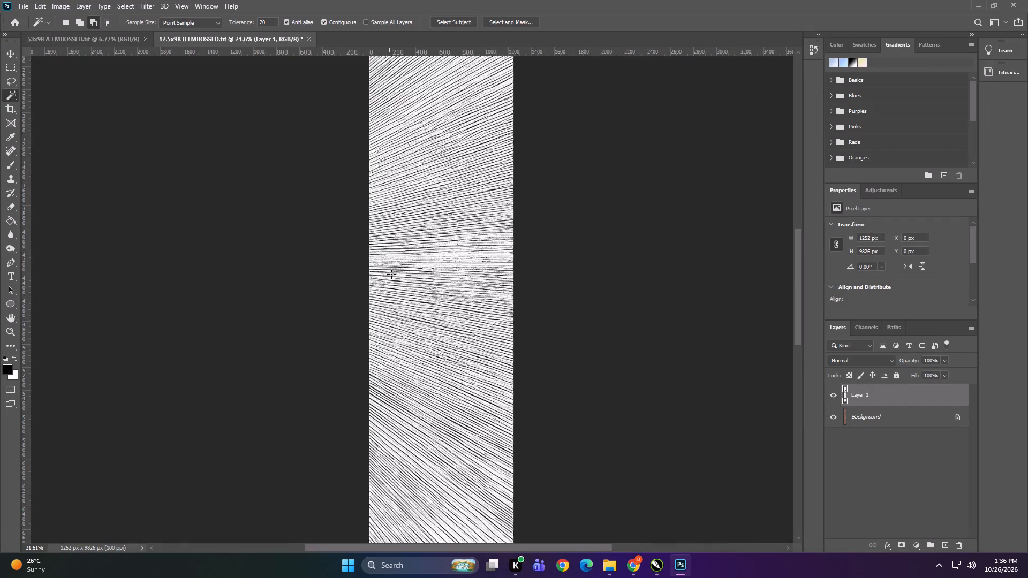
pyautogui.keyDown('alt'); pyautogui.scroll(20, 391, 274); pyautogui.keyUp('alt')
pyautogui.keyDown('alt'); pyautogui.scroll(13, 391, 274); pyautogui.keyUp('alt')
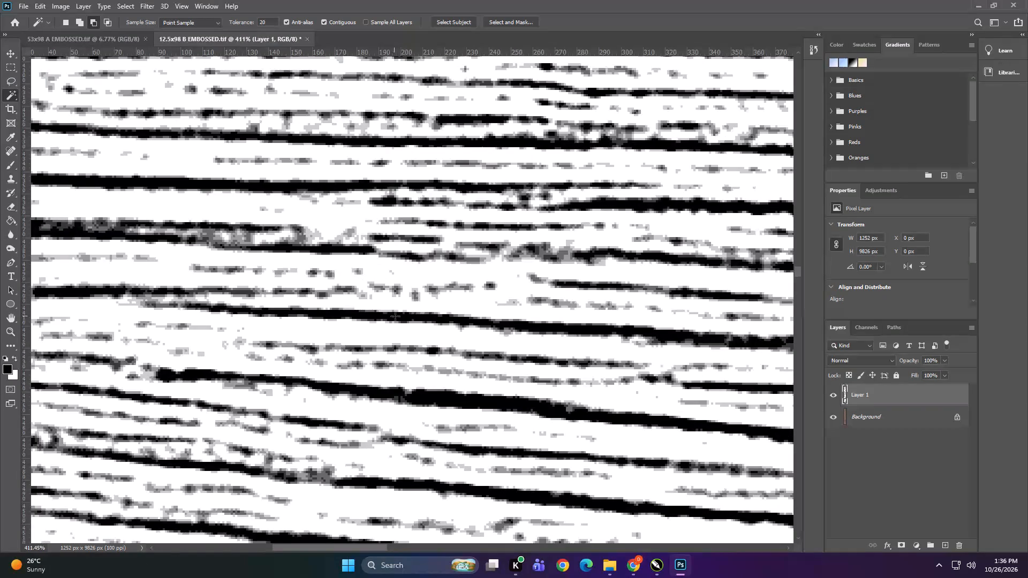
pyautogui.keyDown('shift'); pyautogui.click(395, 316); pyautogui.keyUp('shift')
pyautogui.rightClick(395, 316)
pyautogui.click(410, 196)
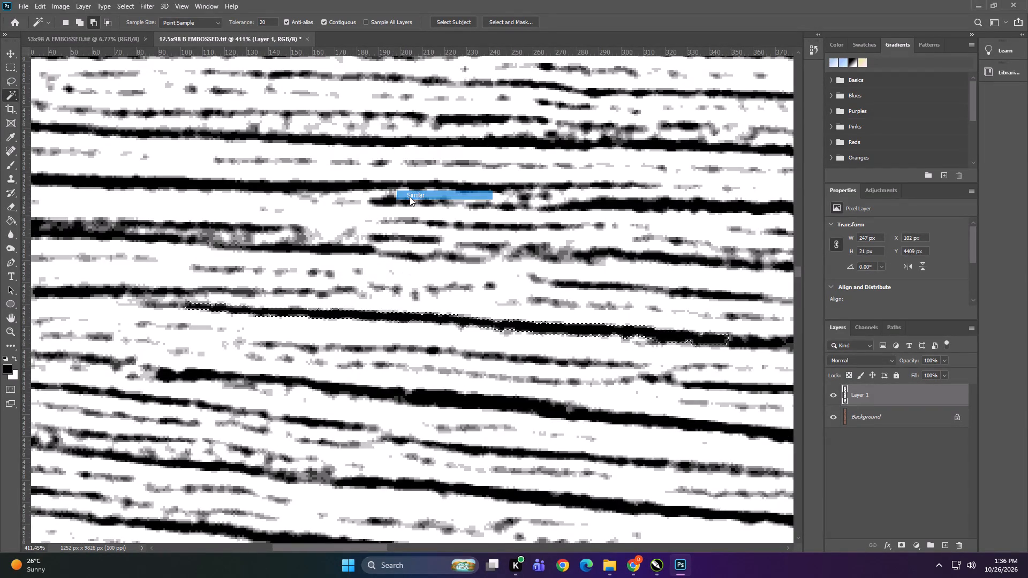
# Sample a light grey line fragment between the black lines with the Magic Wand and extend the selection to similar pixels.
pyautogui.keyDown('alt'); pyautogui.scroll(15, 391, 255); pyautogui.keyUp('alt')
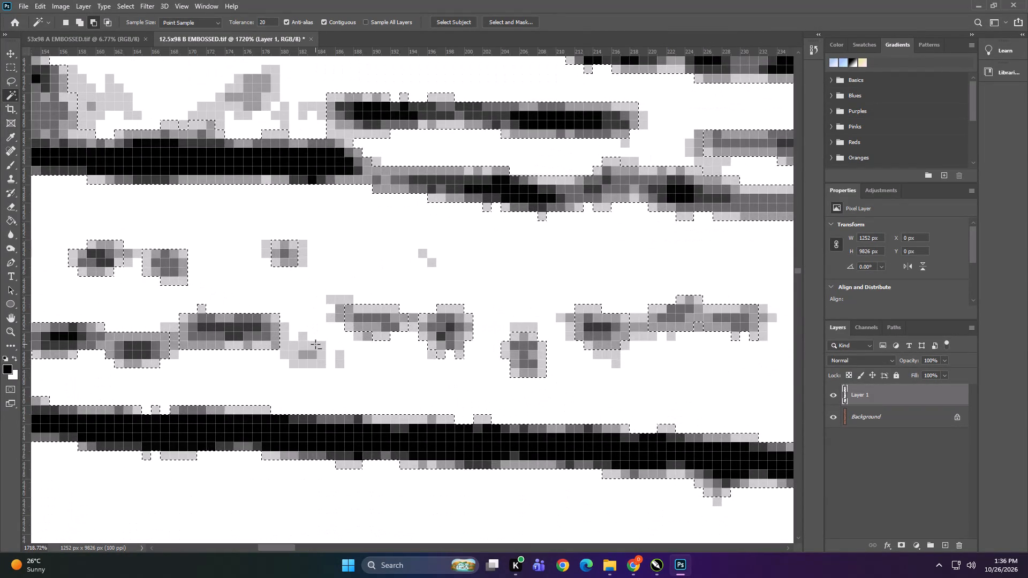
pyautogui.keyDown('shift'); pyautogui.click(315, 344); pyautogui.keyUp('shift')
pyautogui.rightClick(315, 345)
pyautogui.click(336, 223)
# Create a new spot channel from the line selection with the Background layer active, using red ink at 100% solidity.
pyautogui.keyDown('alt'); pyautogui.scroll(-9, 341, 223); pyautogui.keyUp('alt')
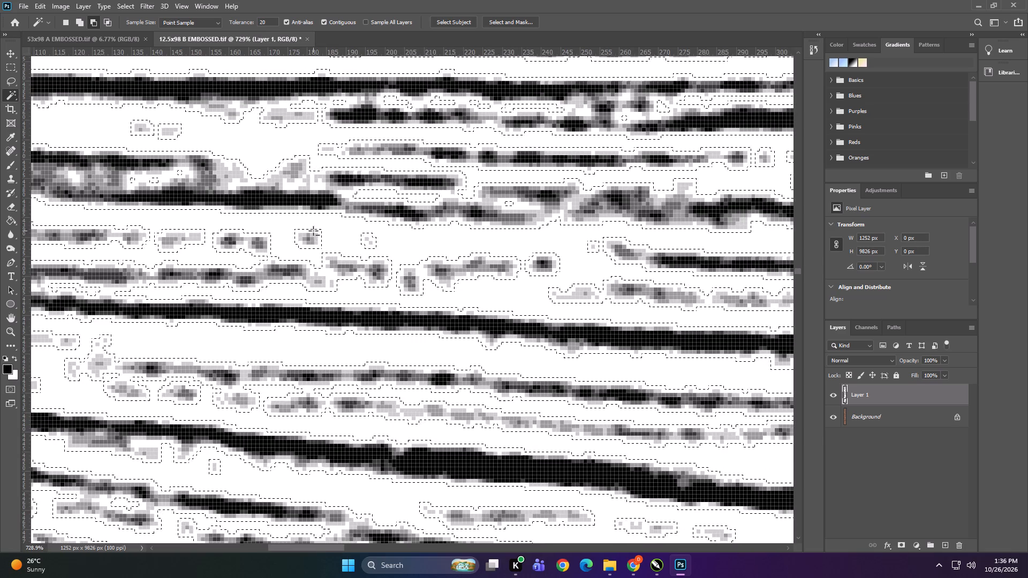
pyautogui.keyDown('alt'); pyautogui.scroll(-20, 387, 218); pyautogui.keyUp('alt')
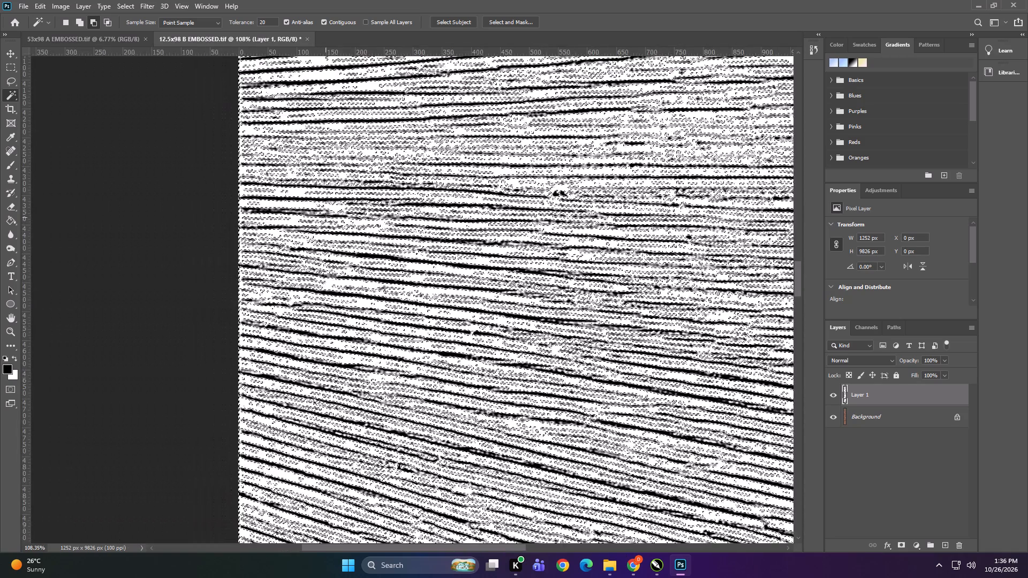
pyautogui.click(909, 413)
pyautogui.click(868, 325)
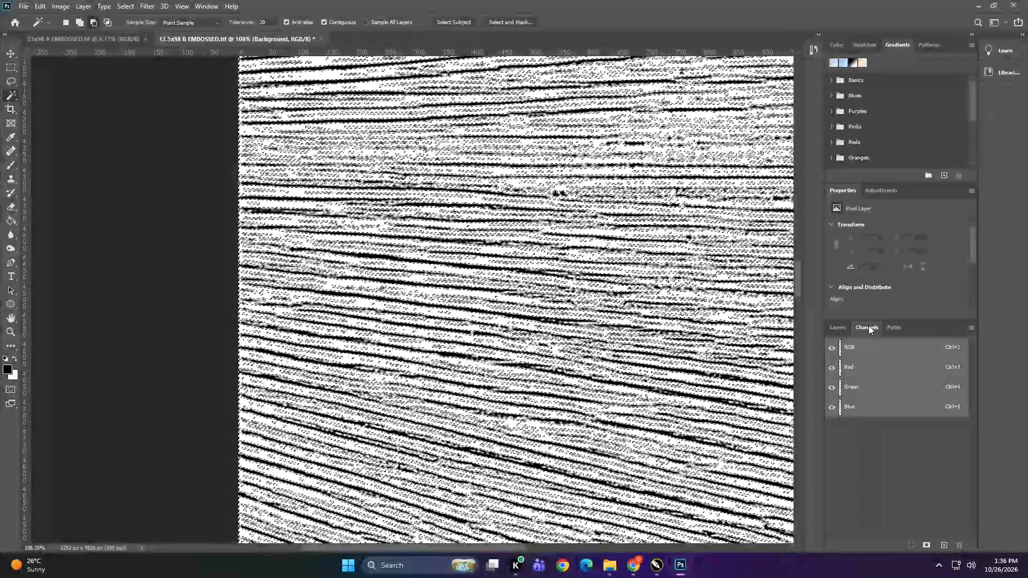
pyautogui.click(967, 331)
pyautogui.click(970, 329)
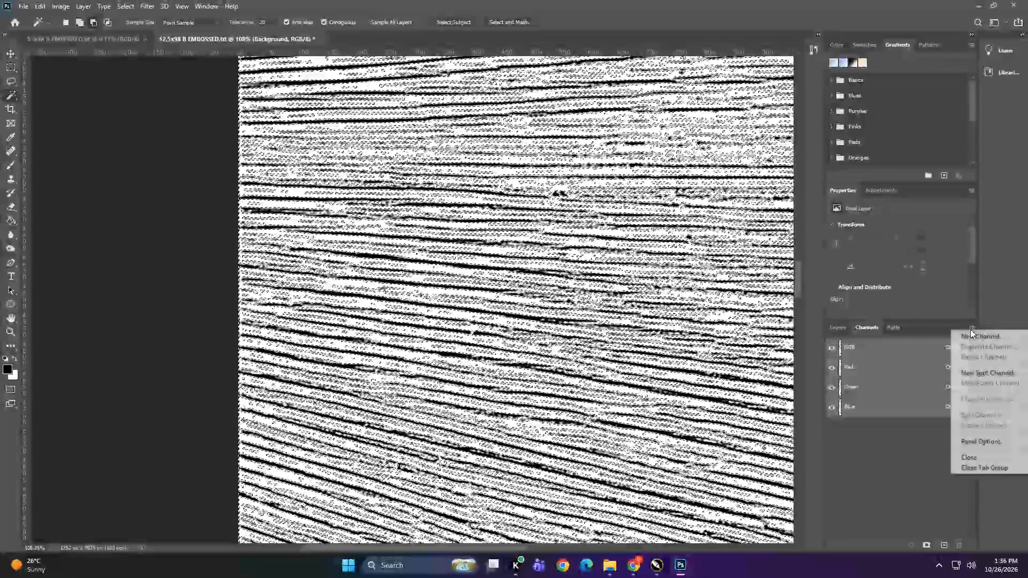
pyautogui.click(974, 371)
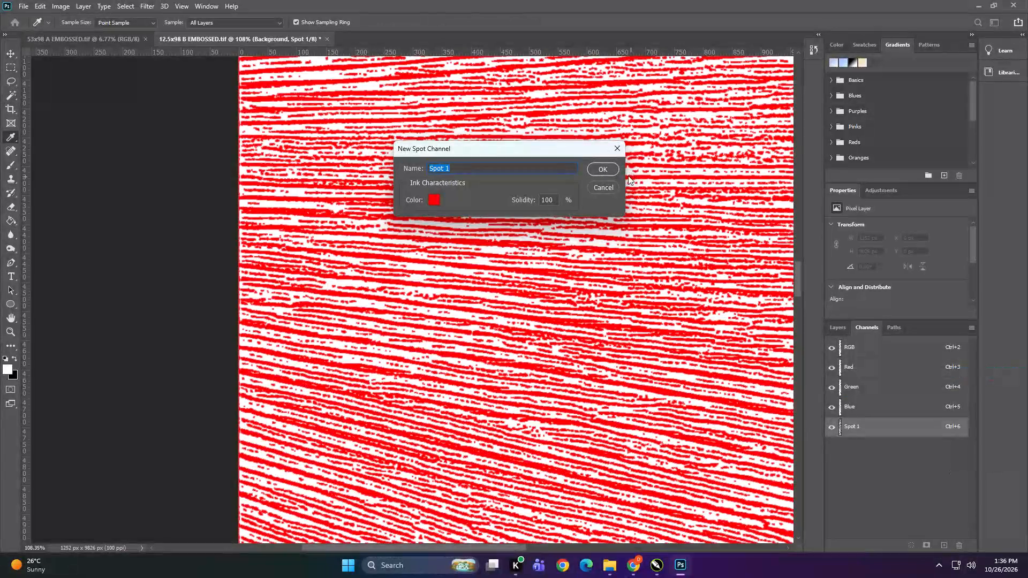
pyautogui.click(601, 172)
# Duplicate the Spot 1 channel within 12.5x98 B EMBOSSED as Spot 2 and make the copy visible.
pyautogui.rightClick(877, 423)
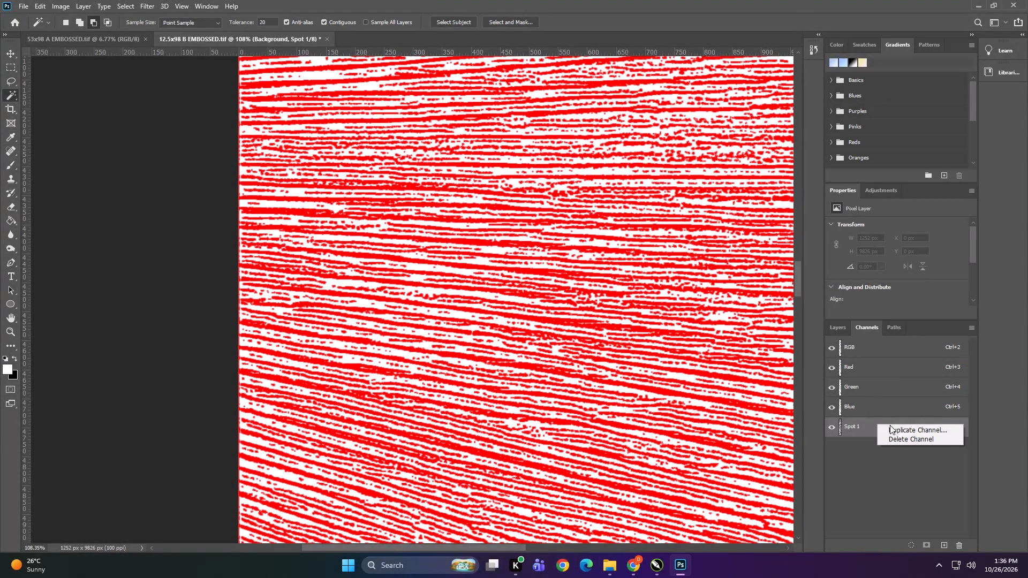
pyautogui.click(894, 427)
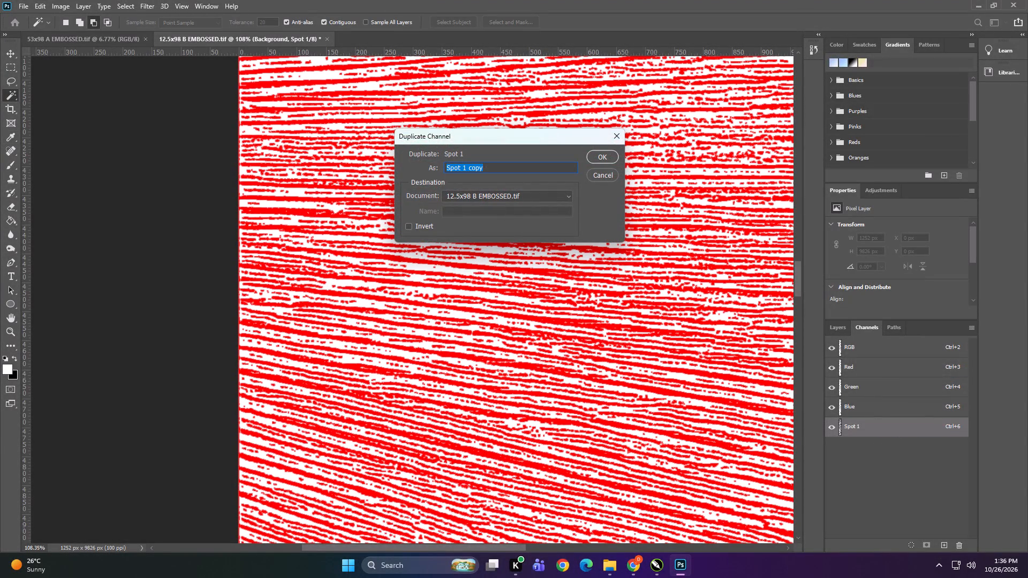
pyautogui.press('Right')
pyautogui.press('BackSpace')
pyautogui.press('BackSpace')
pyautogui.press('BackSpace')
pyautogui.press('BackSpace')
pyautogui.press('BackSpace')
pyautogui.press('BackSpace')
pyautogui.press('2')
pyautogui.click(605, 160)
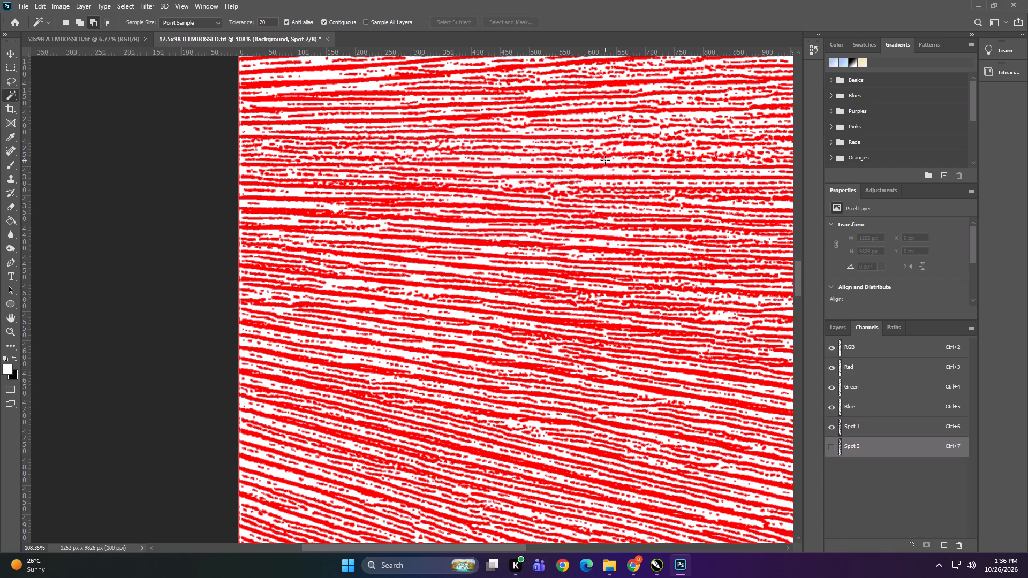
pyautogui.click(829, 448)
# Delete Layer 1, the Photocopy line layer, from 12.5x98 B EMBOSSED.
pyautogui.click(834, 331)
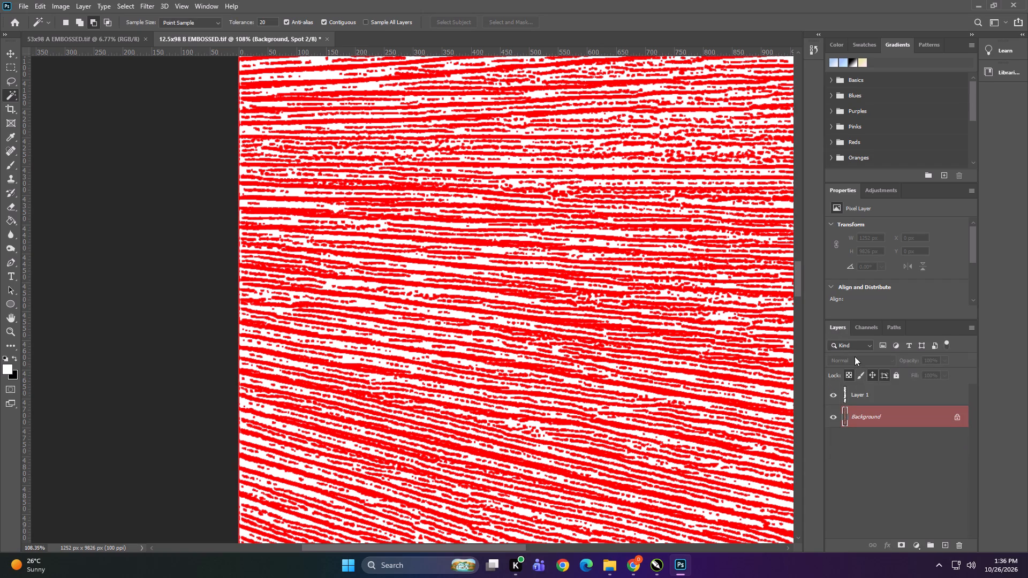
pyautogui.click(865, 394)
pyautogui.press('Delete')
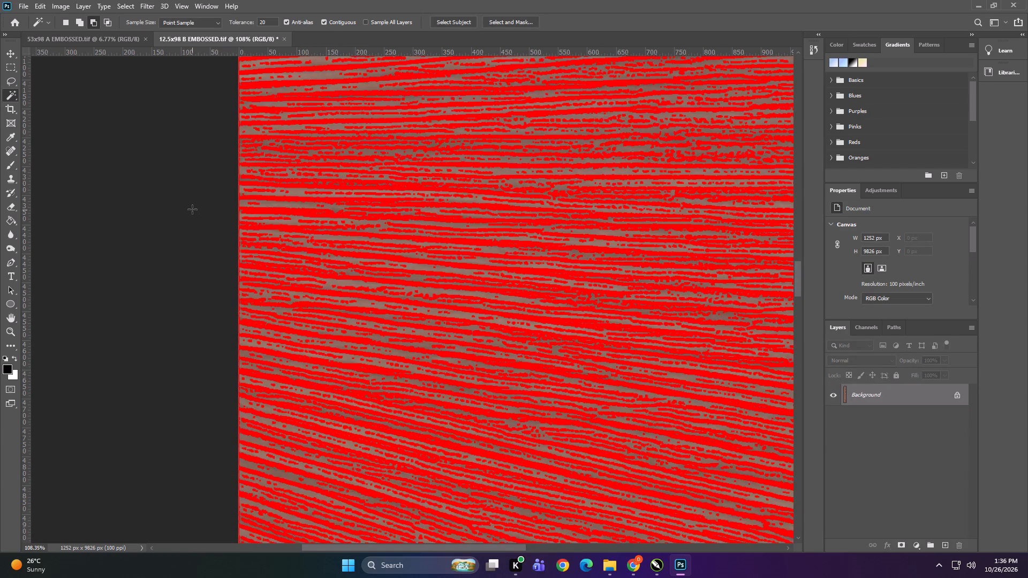
# Save 12.5x98 B EMBOSSED as a TIFF with spot colours and LZW compression, replacing the existing file in the INTERIOR ANYWHERE folder.
pyautogui.hotkey('ctrl', 'shift', 's')
pyautogui.click(601, 373)
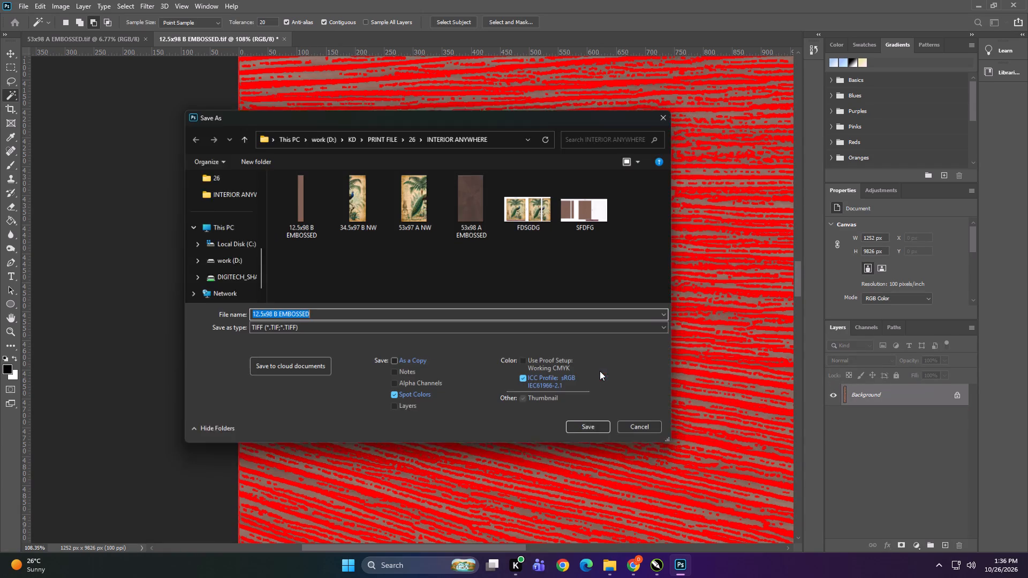
pyautogui.click(326, 318)
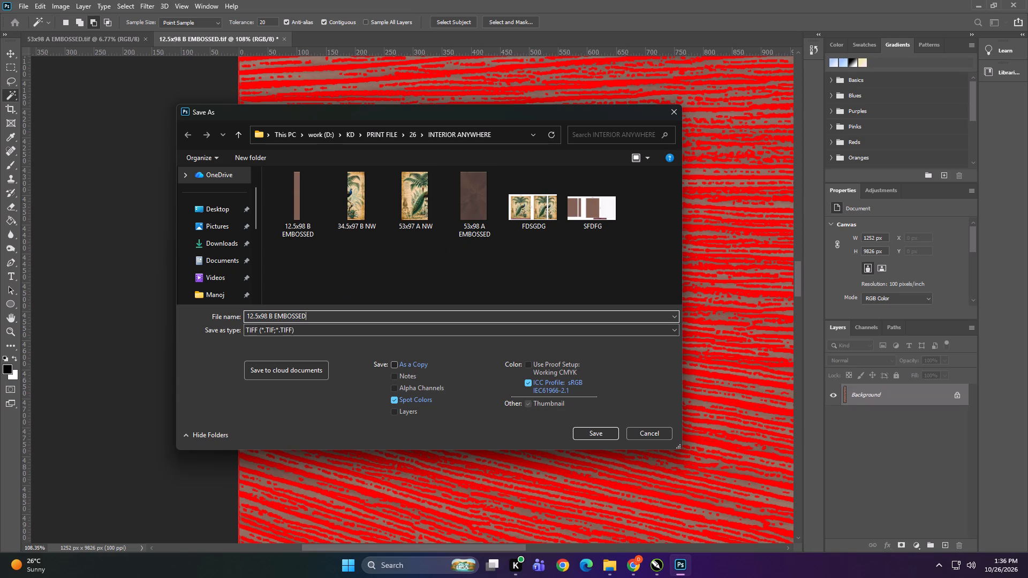
pyautogui.click(584, 431)
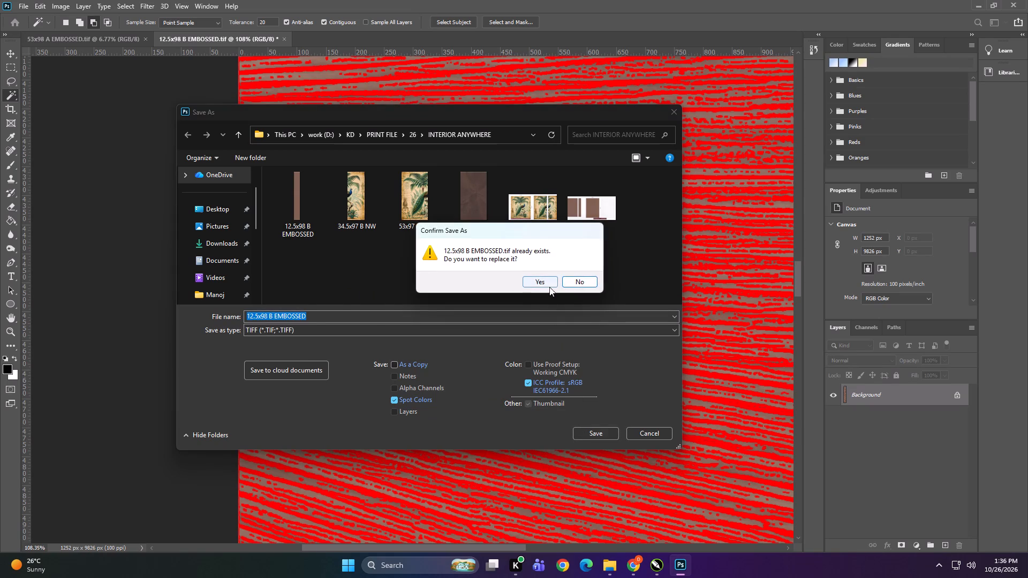
pyautogui.click(548, 285)
pyautogui.click(377, 163)
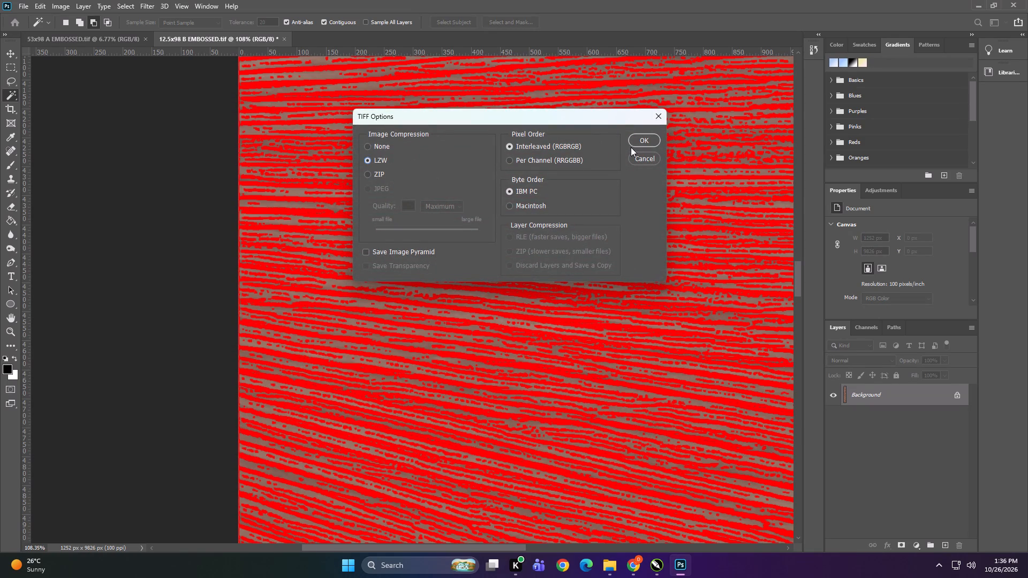
pyautogui.click(641, 142)
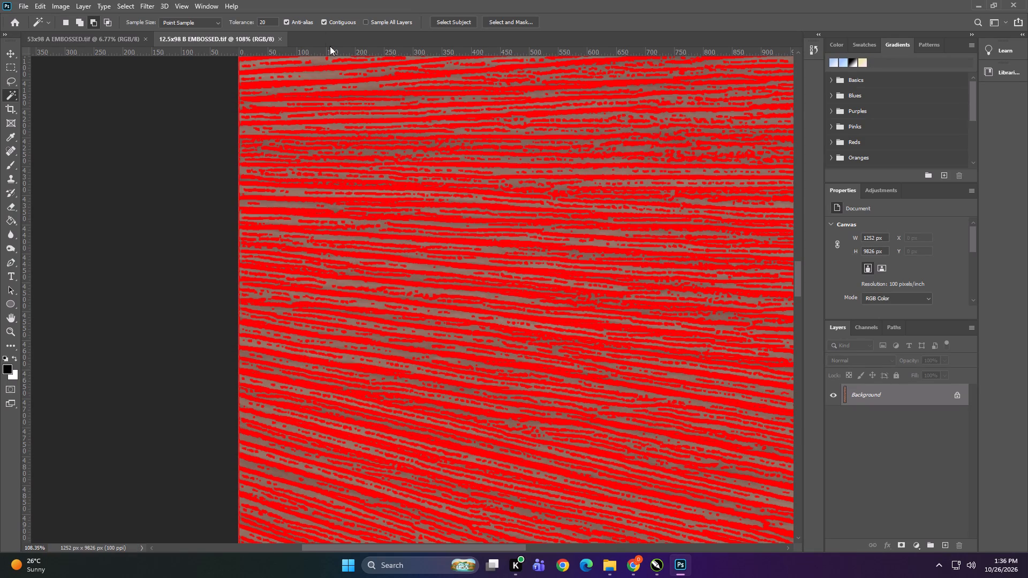
# Close the 12.5x98 B EMBOSSED and 53x98 A EMBOSSED documents.
pyautogui.click(148, 41)
pyautogui.click(148, 41)
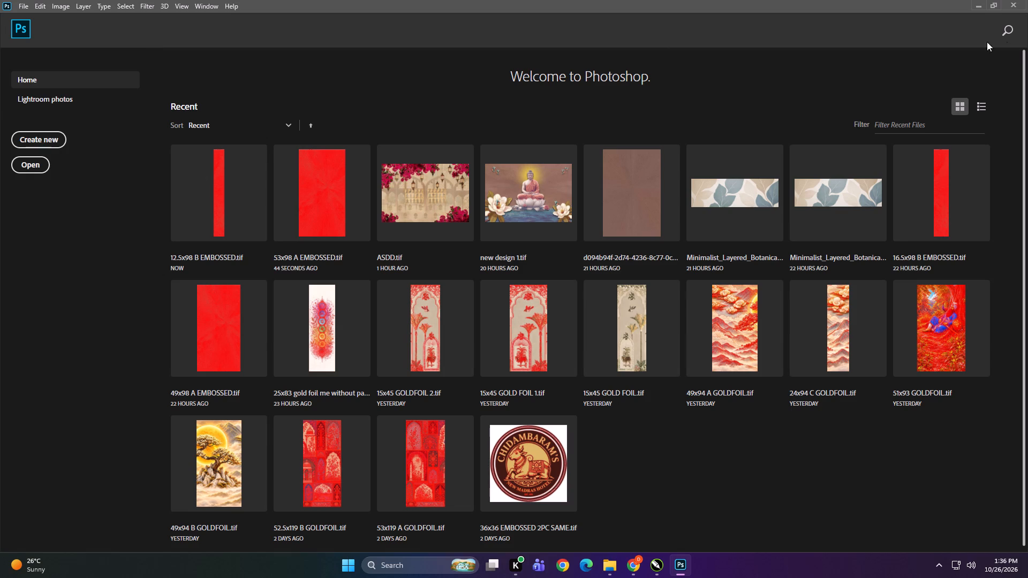
# Switch to File Explorer and move the INTERIOR ANYWHERE folder from folder 26 into its OK PRINT subfolder.
pyautogui.click(975, 5)
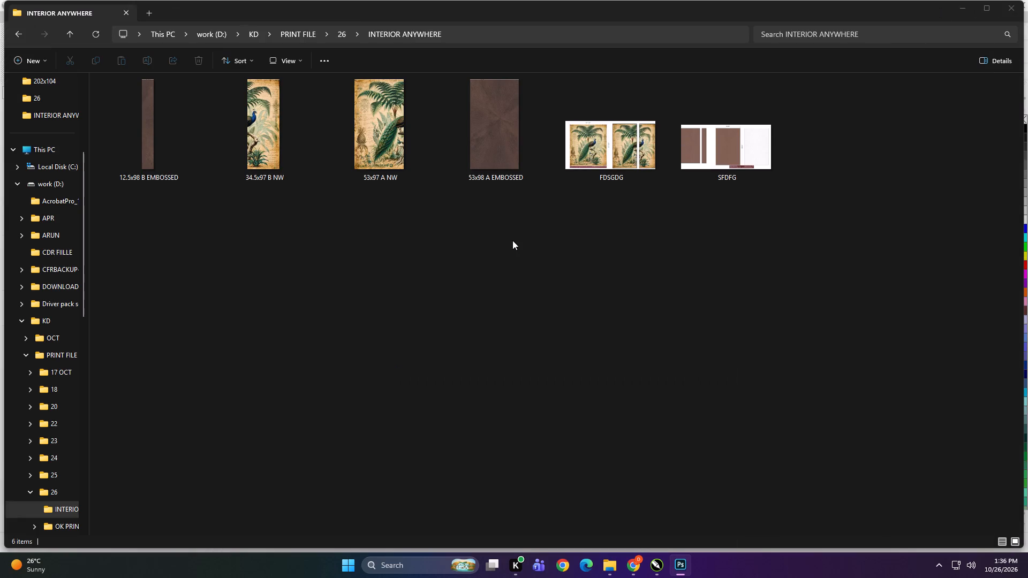
pyautogui.click(517, 246)
pyautogui.press('BackSpace')
pyautogui.click(517, 246)
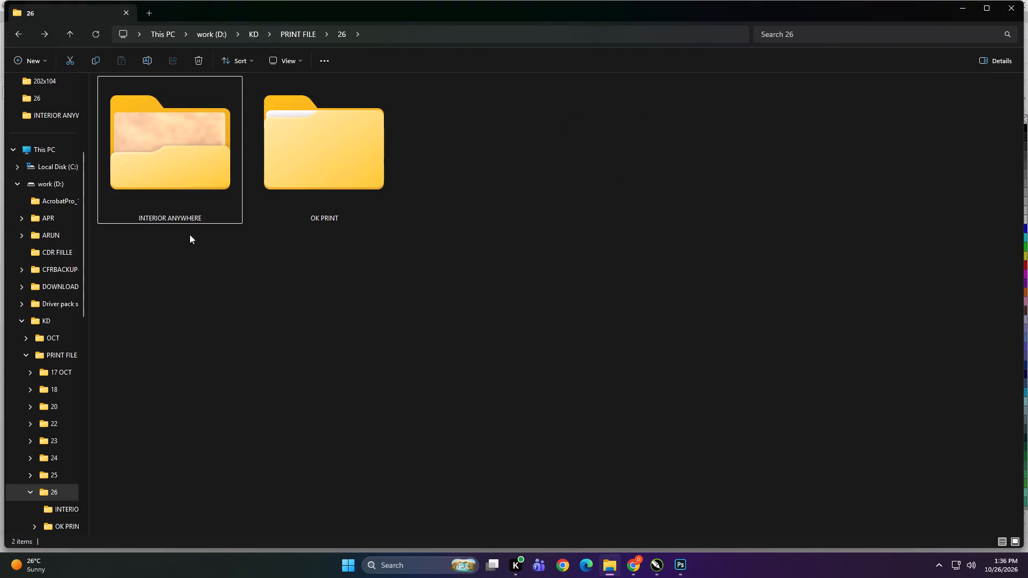
pyautogui.click(137, 157)
pyautogui.hotkey('ctrl', 'x')
pyautogui.doubleClick(311, 181)
pyautogui.click(335, 321)
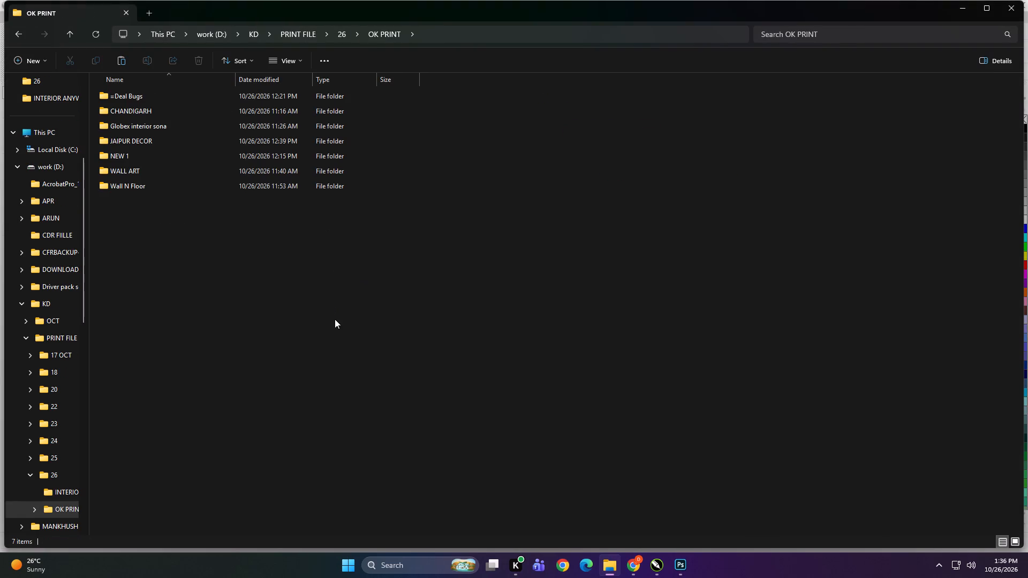
pyautogui.hotkey('ctrl', 'v')
# Copy the INTERIOR ANYWHERE folder from OK PRINT into Print > 26 on the DIGITECH_SHAREDRIVE network drive.
pyautogui.hotkey('ctrl', 'c')
pyautogui.hotkey('ctrl', 'c')
pyautogui.scroll(4, 66, 311)
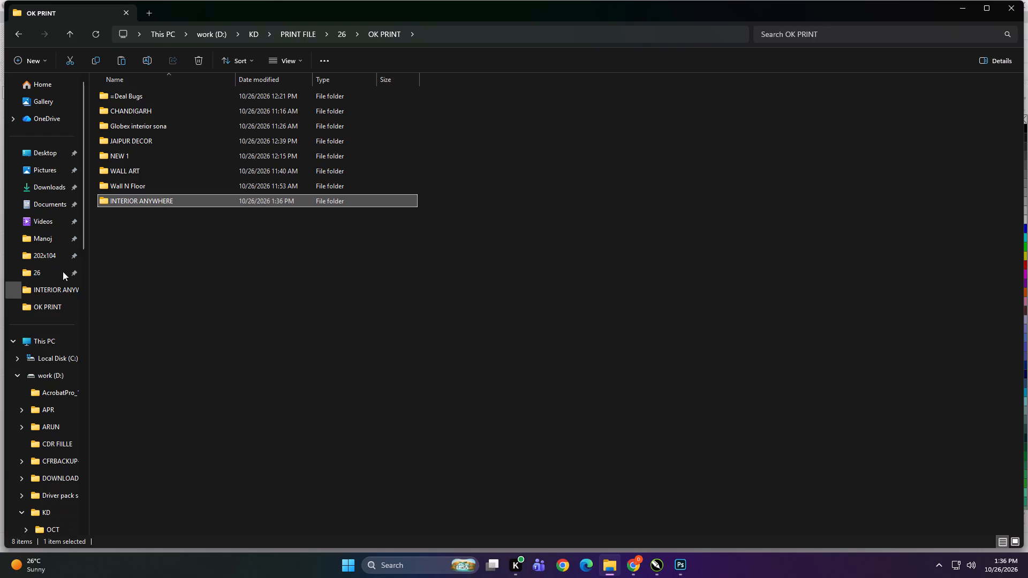
pyautogui.click(57, 341)
pyautogui.doubleClick(168, 332)
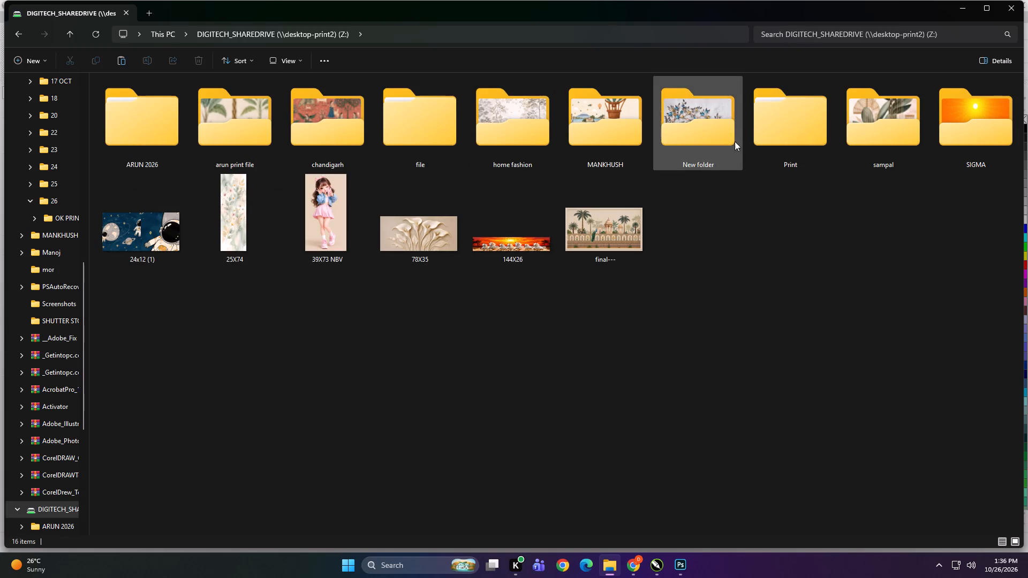
pyautogui.doubleClick(767, 137)
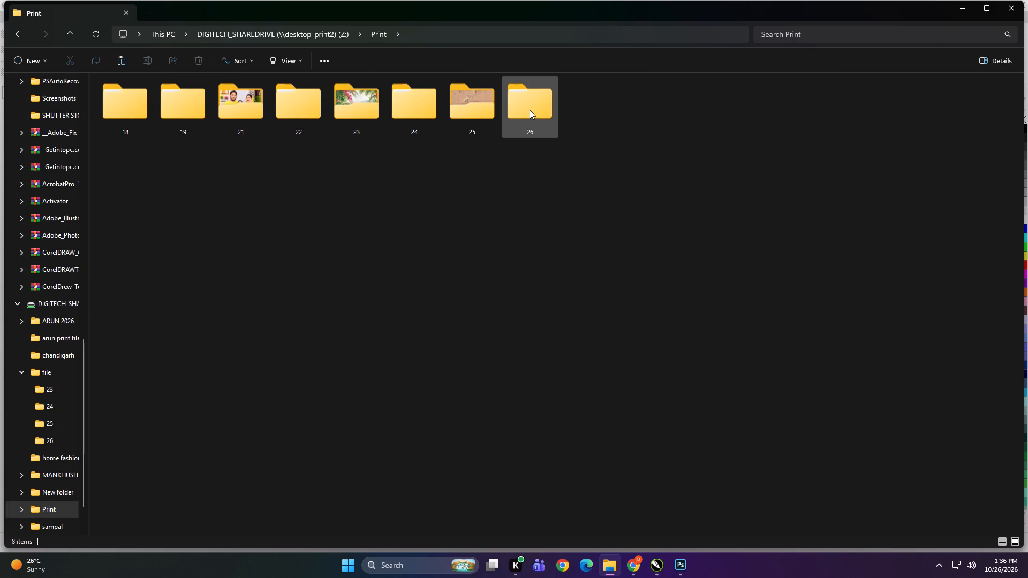
pyautogui.doubleClick(530, 110)
pyautogui.rightClick(470, 268)
pyautogui.click(483, 281)
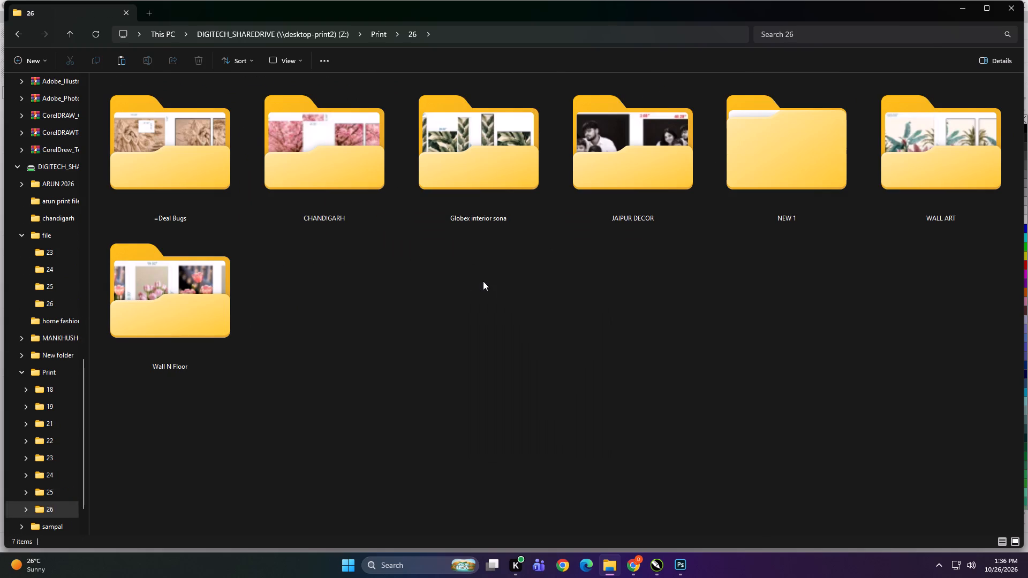
pyautogui.click(539, 333)
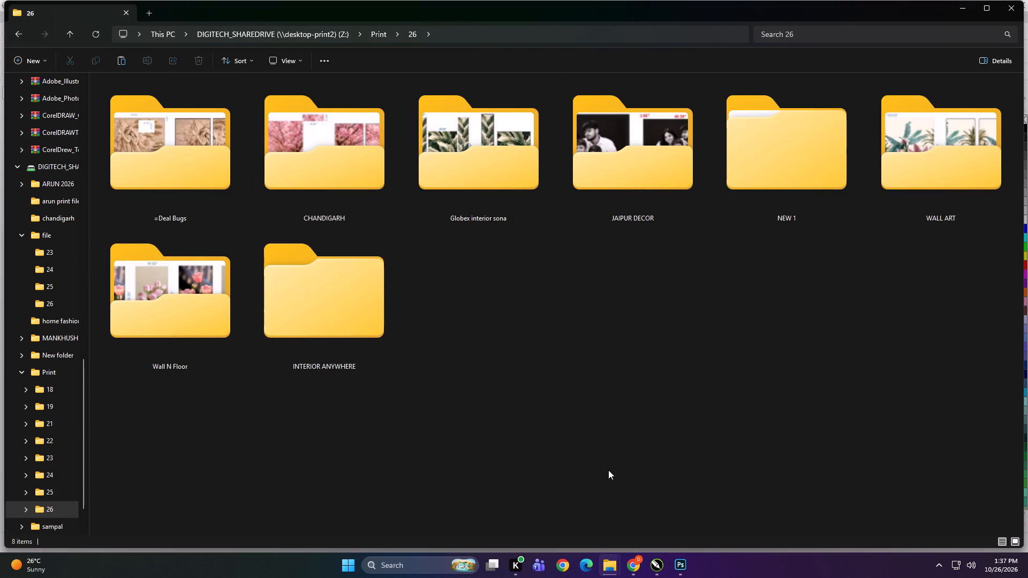
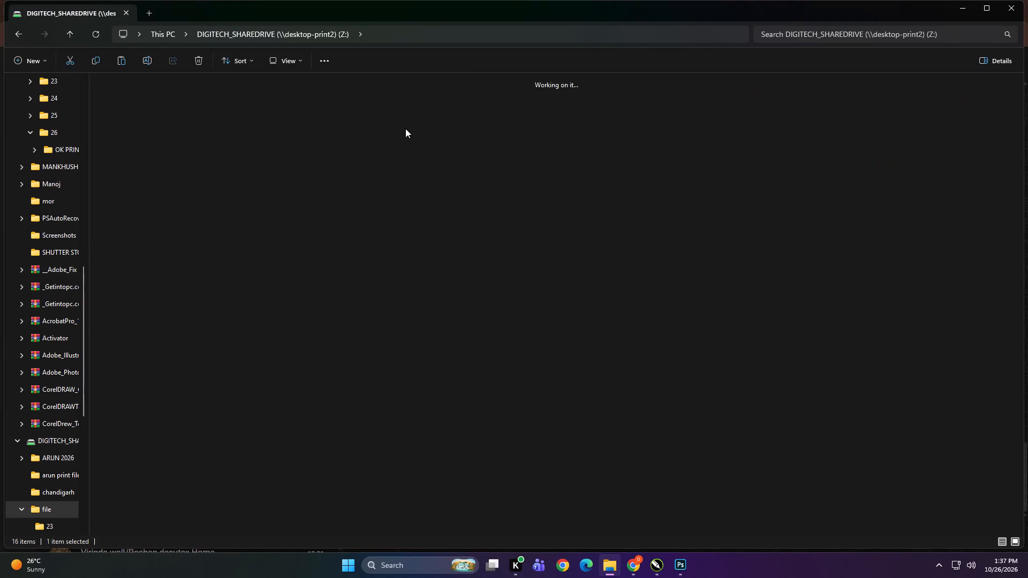
# Open folder 26 inside the file folder on the DIGITECH_SHAREDRIVE network drive.
pyautogui.doubleClick(617, 147)
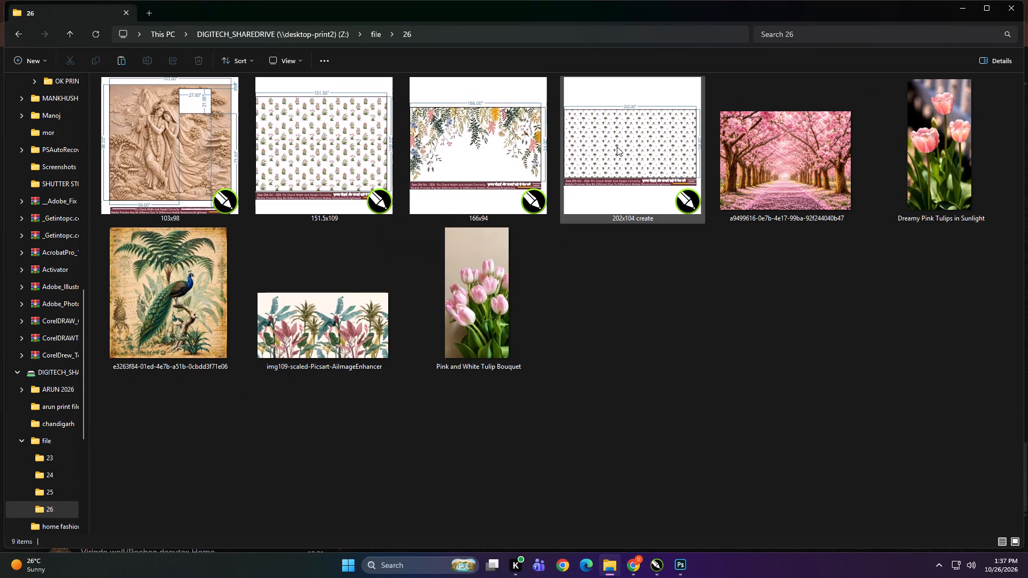
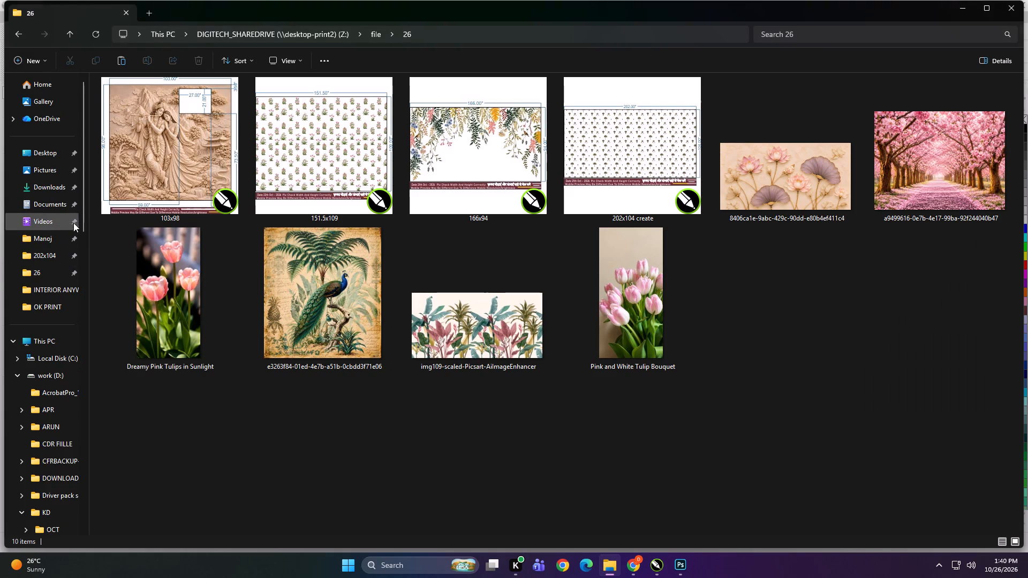
# Import the Krishna WhatsApp preview image from Downloads into the CorelDRAW document, enlarge it to about 282 × 281 in, and place it below the lotus preview.
pyautogui.click(60, 188)
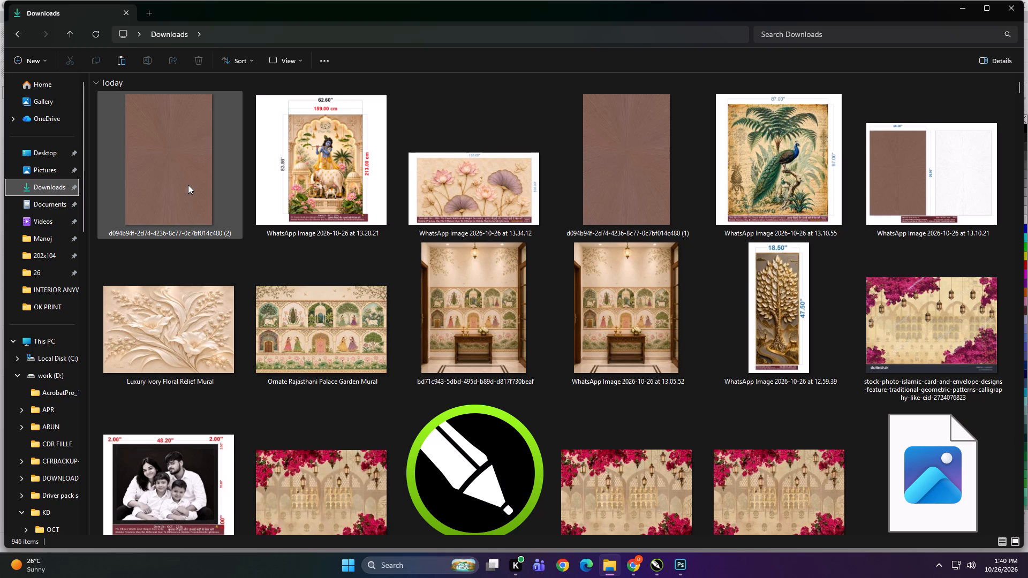
pyautogui.click(288, 186)
pyautogui.moveTo(305, 146); pyautogui.dragTo(652, 559)
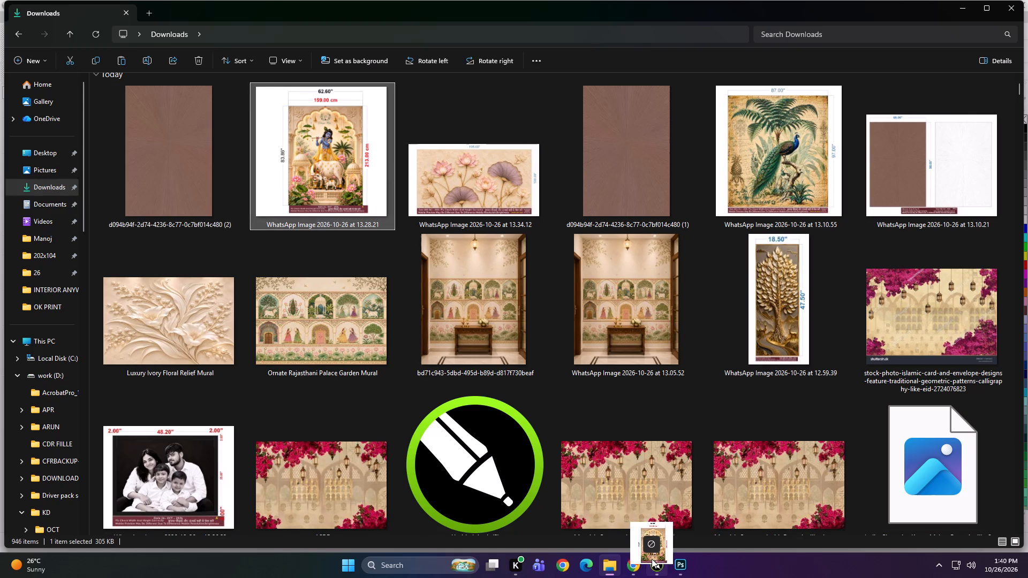
pyautogui.moveTo(652, 559); pyautogui.dragTo(445, 347)
pyautogui.keyDown('shift'); pyautogui.moveTo(450, 351); pyautogui.dragTo(534, 441); pyautogui.keyUp('shift')
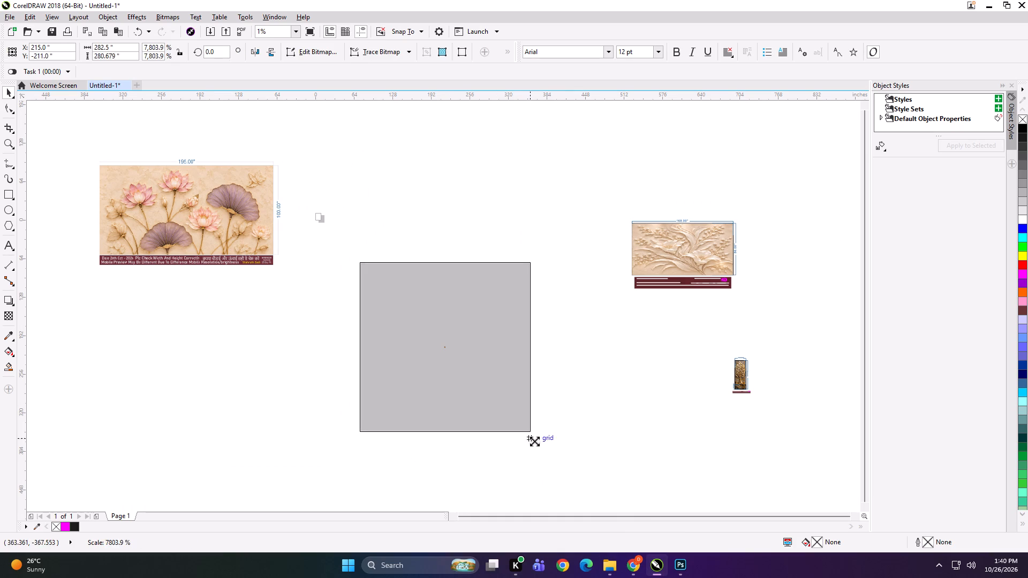
pyautogui.keyDown('shift'); pyautogui.moveTo(534, 441); pyautogui.dragTo(532, 439); pyautogui.keyUp('shift')
pyautogui.moveTo(472, 354); pyautogui.dragTo(229, 384)
pyautogui.click(387, 386)
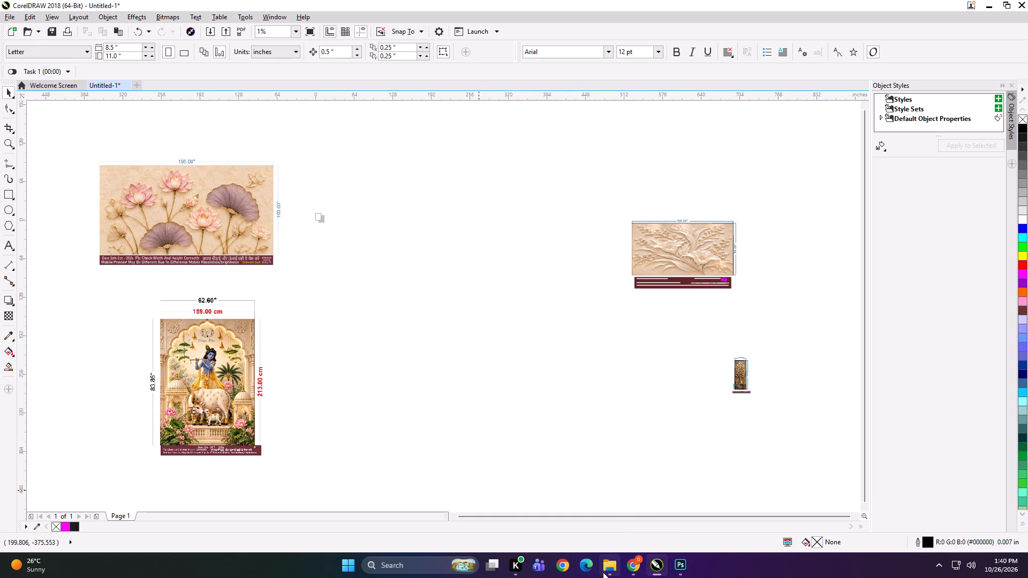
# Import the lotus artwork from folder 26 inside file on DIGITECH_SHAREDRIVE into the CorelDRAW document beside the lotus preview.
pyautogui.click(603, 572)
pyautogui.click(32, 349)
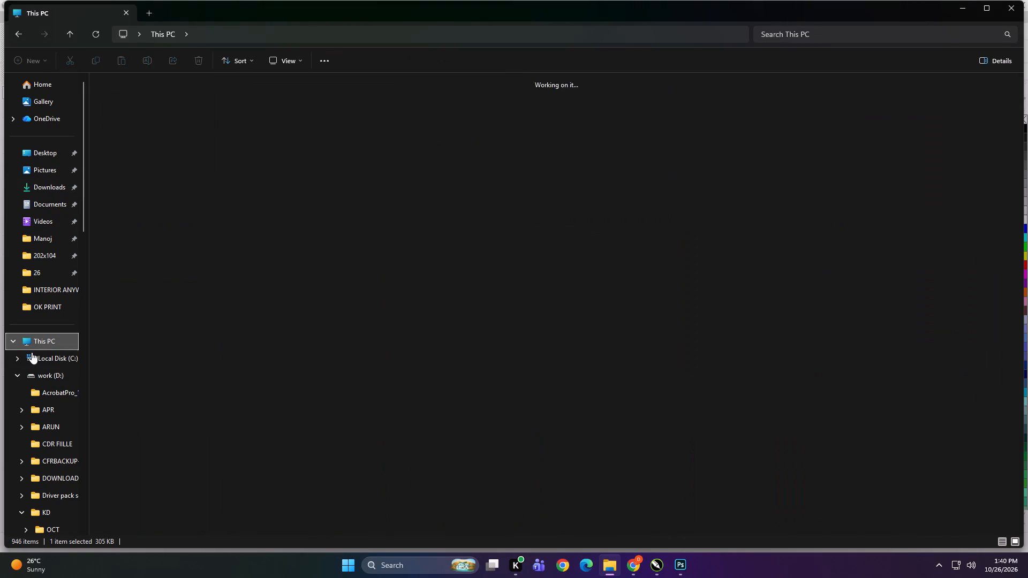
pyautogui.doubleClick(215, 309)
pyautogui.doubleClick(423, 156)
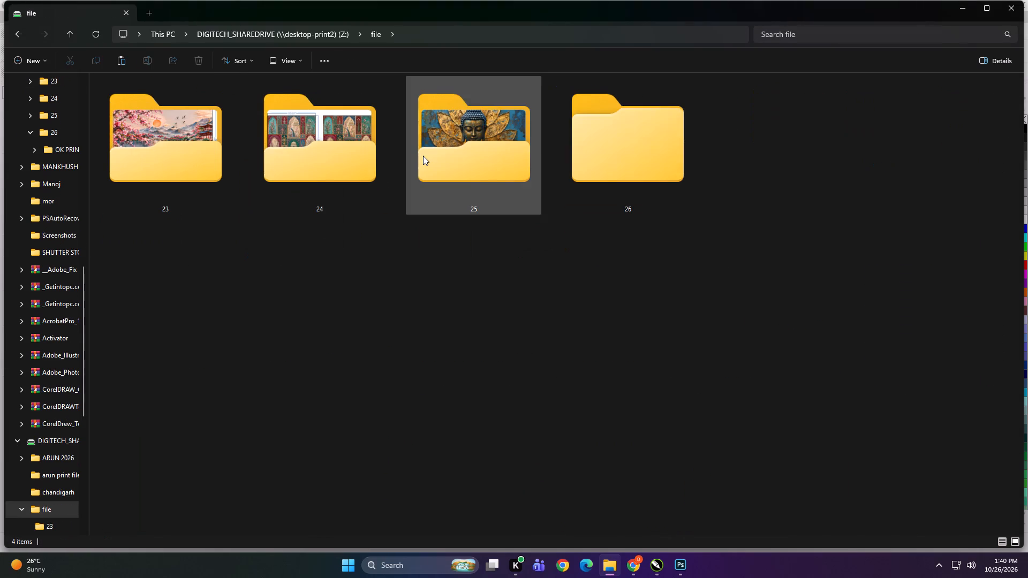
pyautogui.doubleClick(676, 157)
pyautogui.click(746, 184)
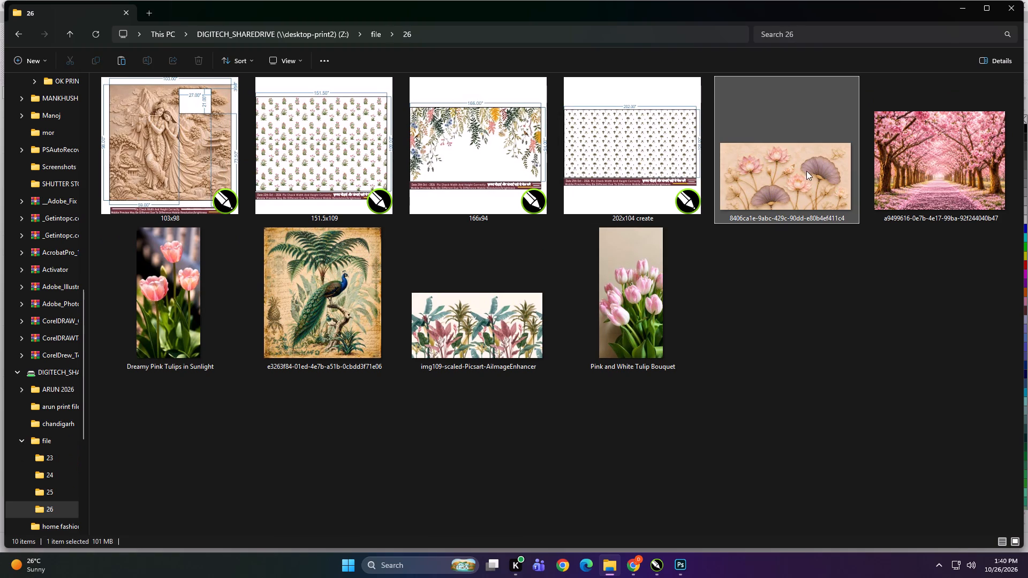
pyautogui.moveTo(812, 164); pyautogui.dragTo(744, 262)
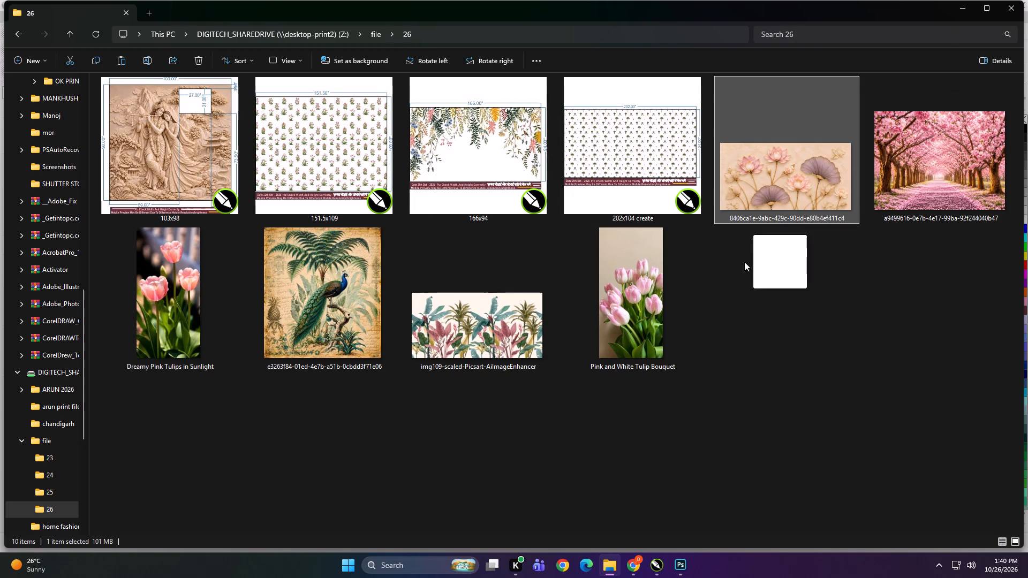
pyautogui.moveTo(744, 262); pyautogui.dragTo(351, 203)
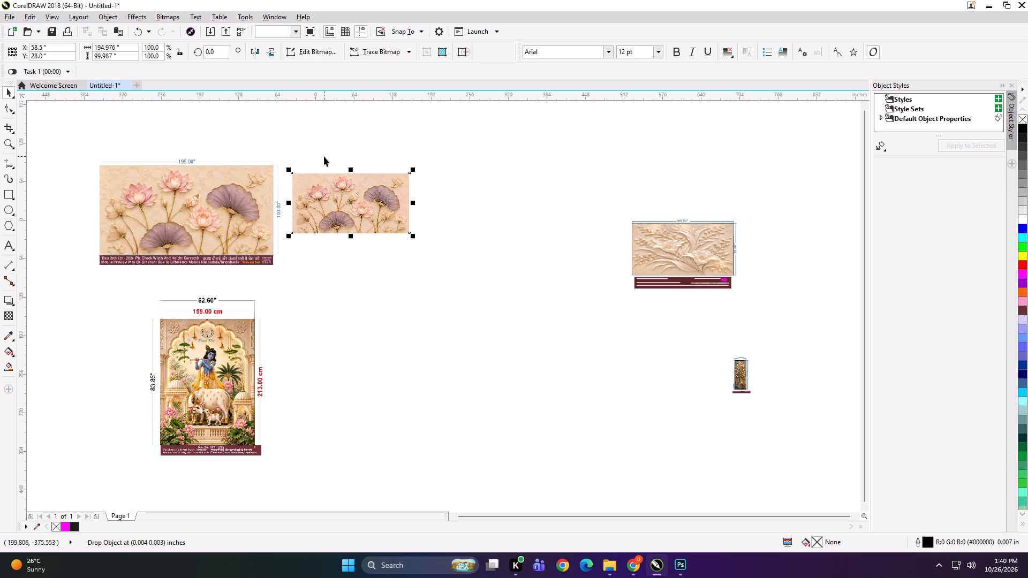
# Scale the lotus preview down to about 240 × 133 in and arrange it side by side with the imported lotus artwork.
pyautogui.keyDown('shift'); pyautogui.click(225, 202); pyautogui.keyUp('shift')
pyautogui.hotkey('shift', 'F2')
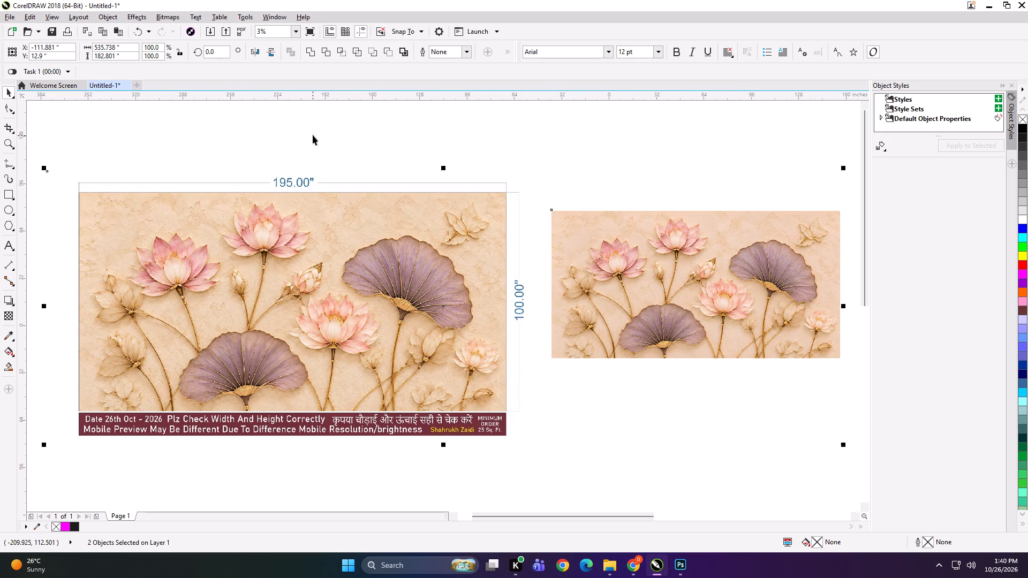
pyautogui.click(313, 135)
pyautogui.click(413, 320)
pyautogui.keyDown('shift'); pyautogui.moveTo(537, 165); pyautogui.dragTo(529, 201); pyautogui.keyUp('shift')
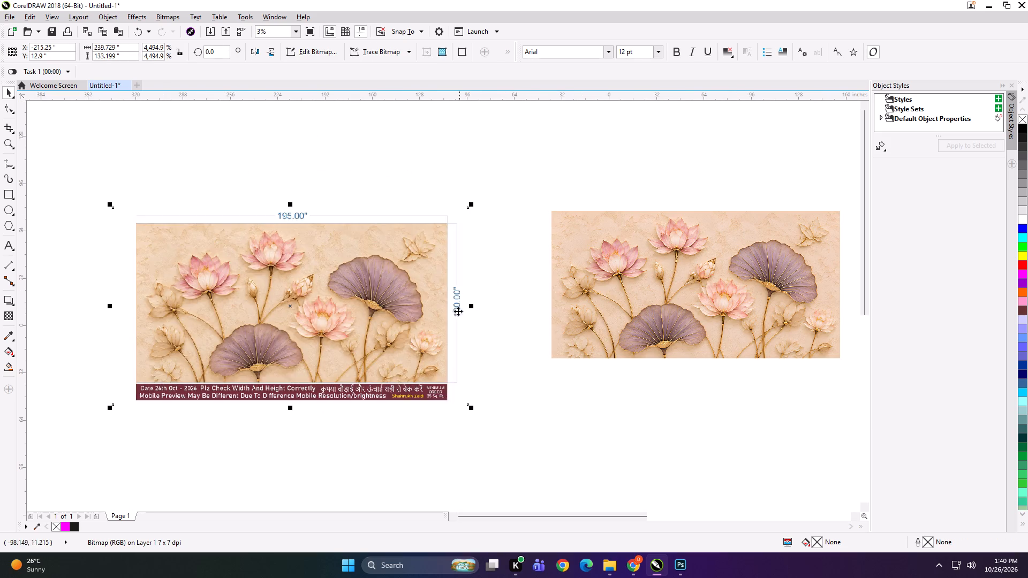
pyautogui.moveTo(450, 310); pyautogui.dragTo(398, 276)
pyautogui.moveTo(581, 272); pyautogui.dragTo(510, 269)
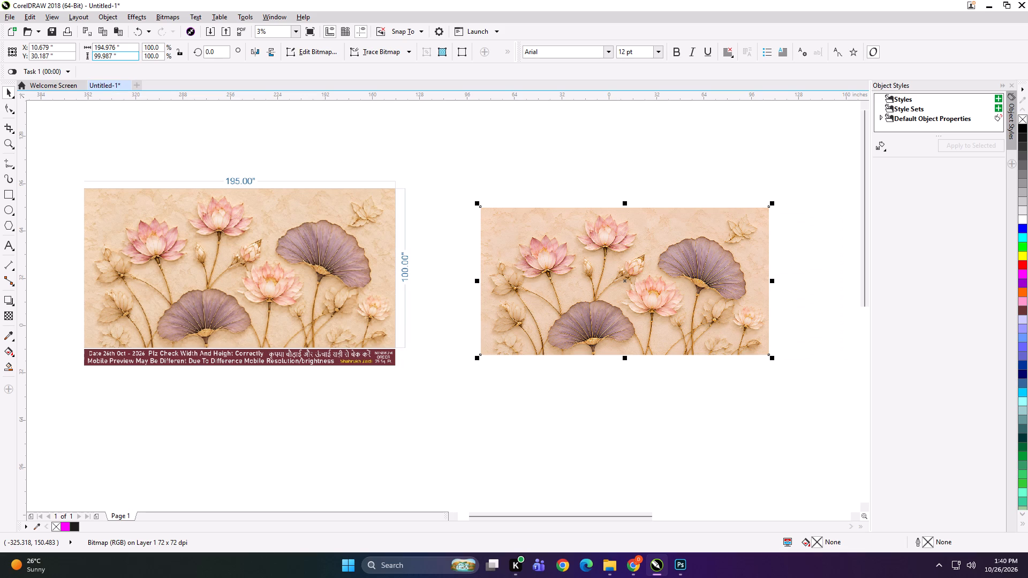
# Set the imported lotus artwork's size to 195 in wide and 100 in high.
pyautogui.click(131, 48)
pyautogui.hotkey('ctrl', 'a')
pyautogui.write('19')
pyautogui.press('Tab')
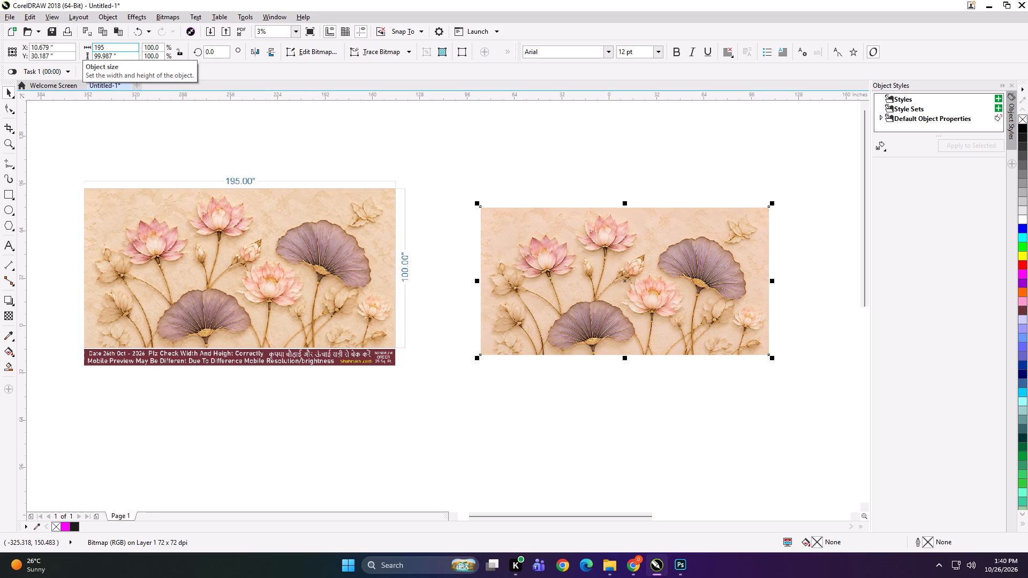
pyautogui.write('100')
pyautogui.press('Return')
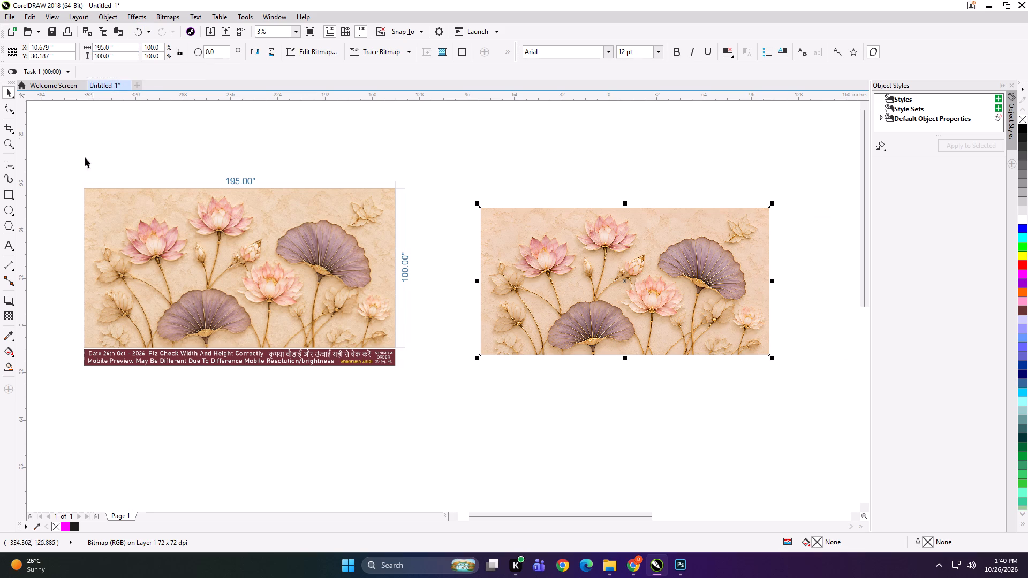
# Create a 195 × 100 in rectangle exactly around the selected lotus artwork.
pyautogui.keyDown('shift'); pyautogui.doubleClick(5, 196); pyautogui.keyUp('shift')
pyautogui.hotkey('shift', 'space')
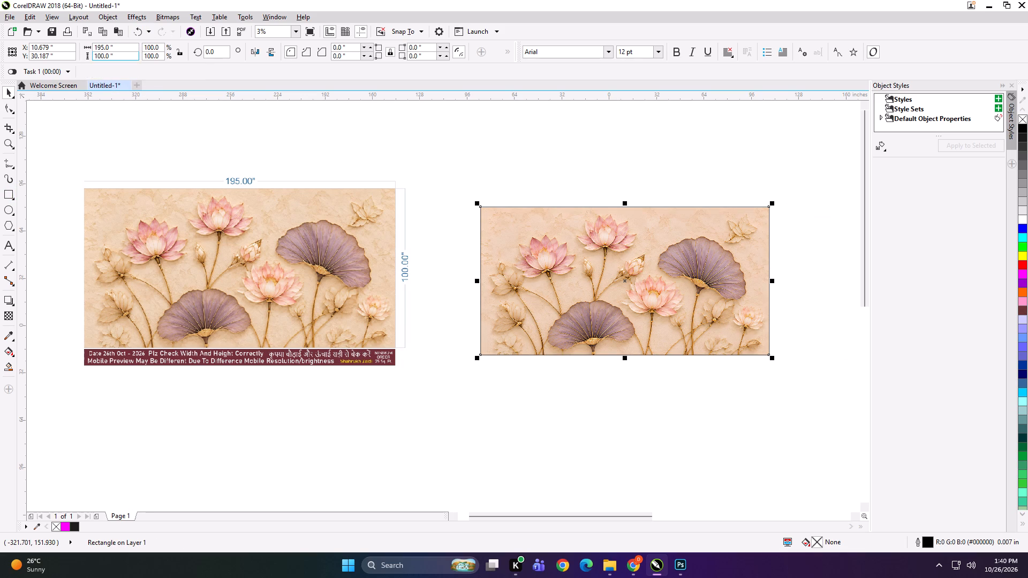
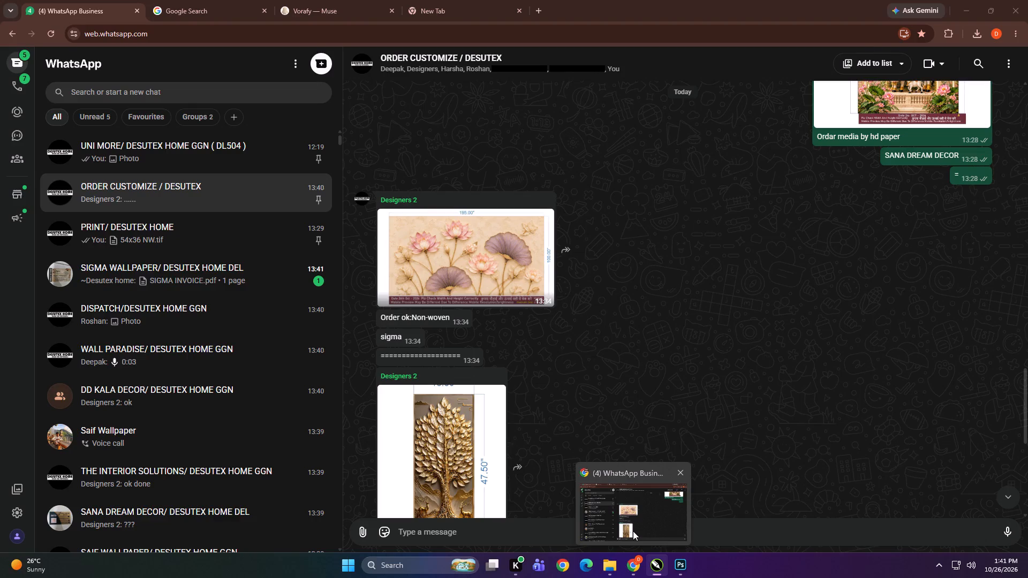
# Align the 53 × 100 in panel rectangle with the left edge of the lotus artwork.
pyautogui.keyDown('shift'); pyautogui.click(553, 278); pyautogui.keyUp('shift')
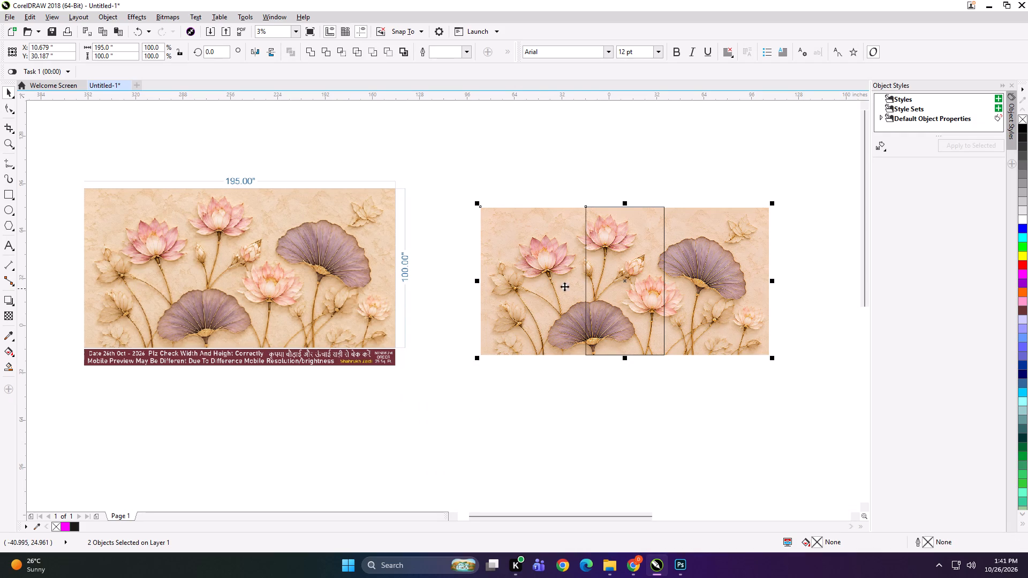
pyautogui.press('l')
pyautogui.click(569, 162)
pyautogui.click(540, 262)
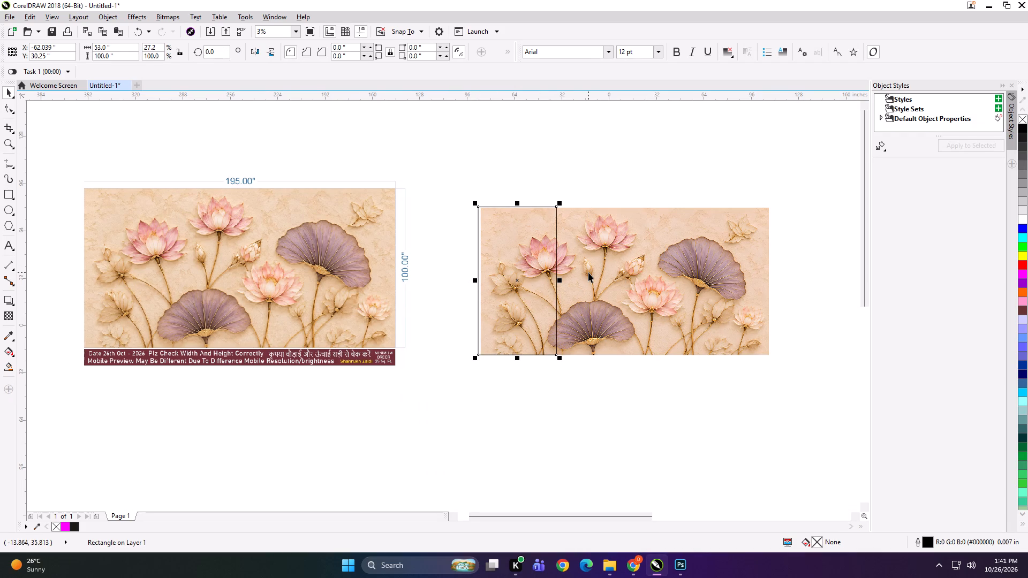
pyautogui.keyDown('shift'); pyautogui.click(588, 272); pyautogui.keyUp('shift')
pyautogui.press('l')
pyautogui.click(569, 185)
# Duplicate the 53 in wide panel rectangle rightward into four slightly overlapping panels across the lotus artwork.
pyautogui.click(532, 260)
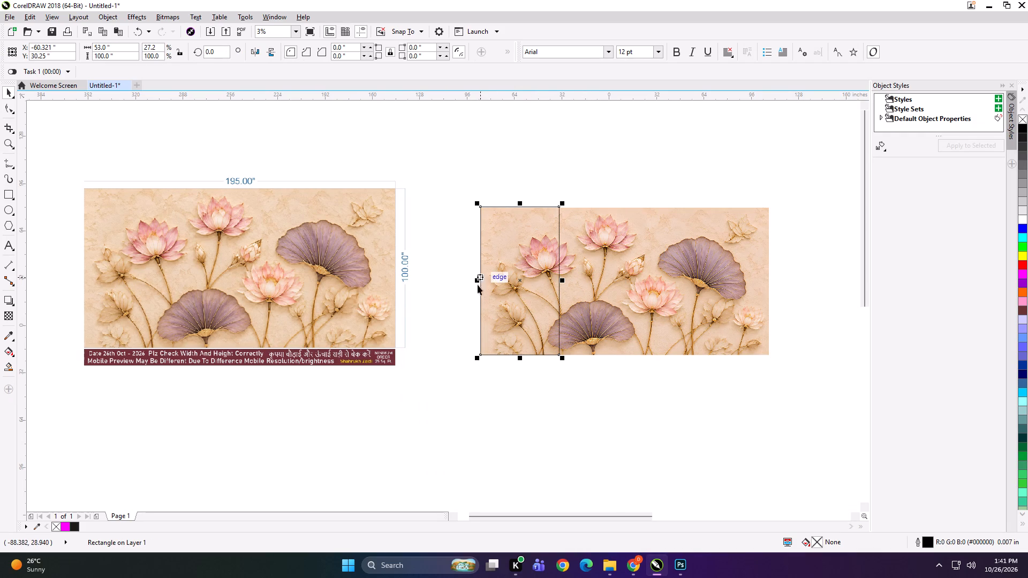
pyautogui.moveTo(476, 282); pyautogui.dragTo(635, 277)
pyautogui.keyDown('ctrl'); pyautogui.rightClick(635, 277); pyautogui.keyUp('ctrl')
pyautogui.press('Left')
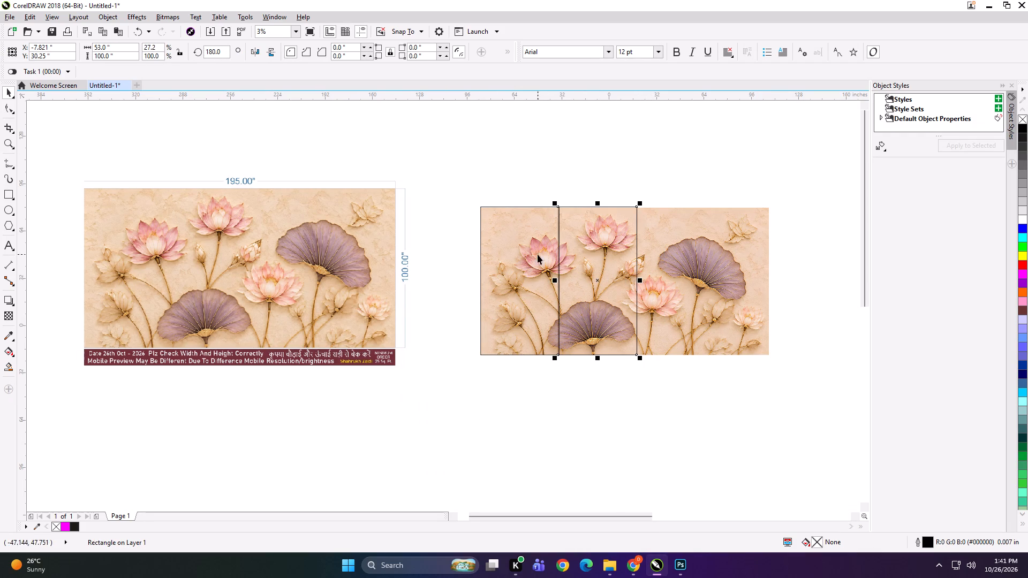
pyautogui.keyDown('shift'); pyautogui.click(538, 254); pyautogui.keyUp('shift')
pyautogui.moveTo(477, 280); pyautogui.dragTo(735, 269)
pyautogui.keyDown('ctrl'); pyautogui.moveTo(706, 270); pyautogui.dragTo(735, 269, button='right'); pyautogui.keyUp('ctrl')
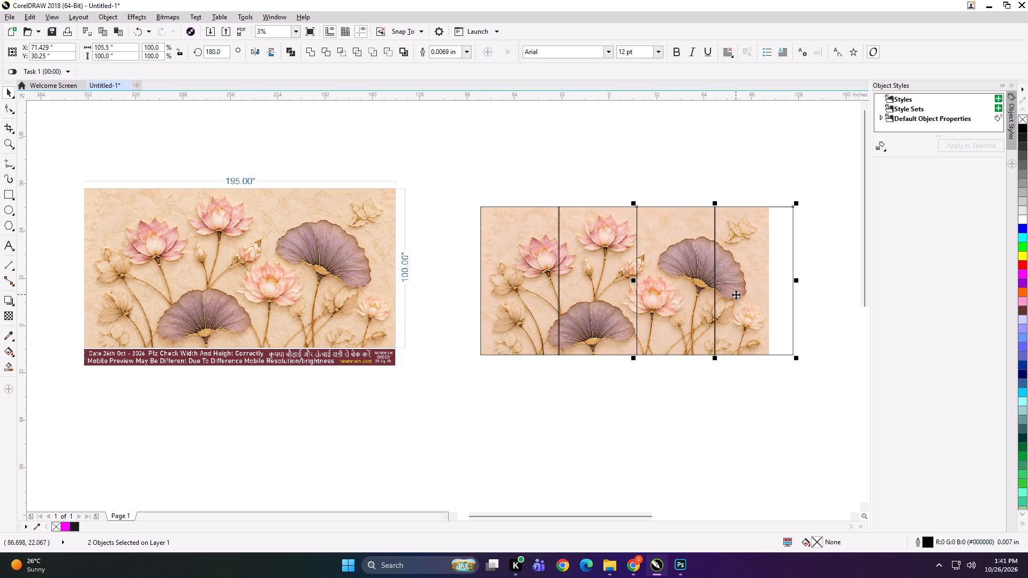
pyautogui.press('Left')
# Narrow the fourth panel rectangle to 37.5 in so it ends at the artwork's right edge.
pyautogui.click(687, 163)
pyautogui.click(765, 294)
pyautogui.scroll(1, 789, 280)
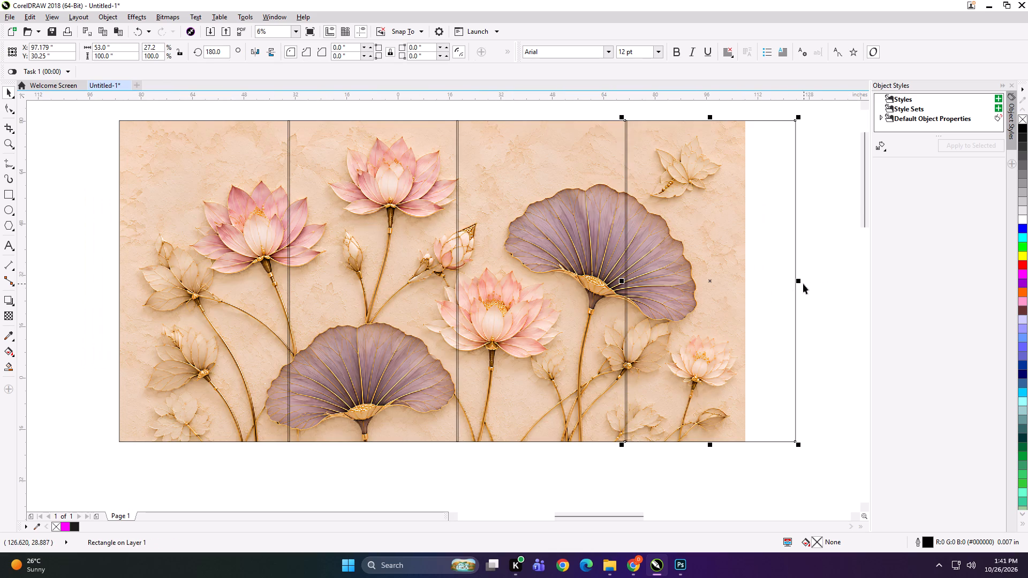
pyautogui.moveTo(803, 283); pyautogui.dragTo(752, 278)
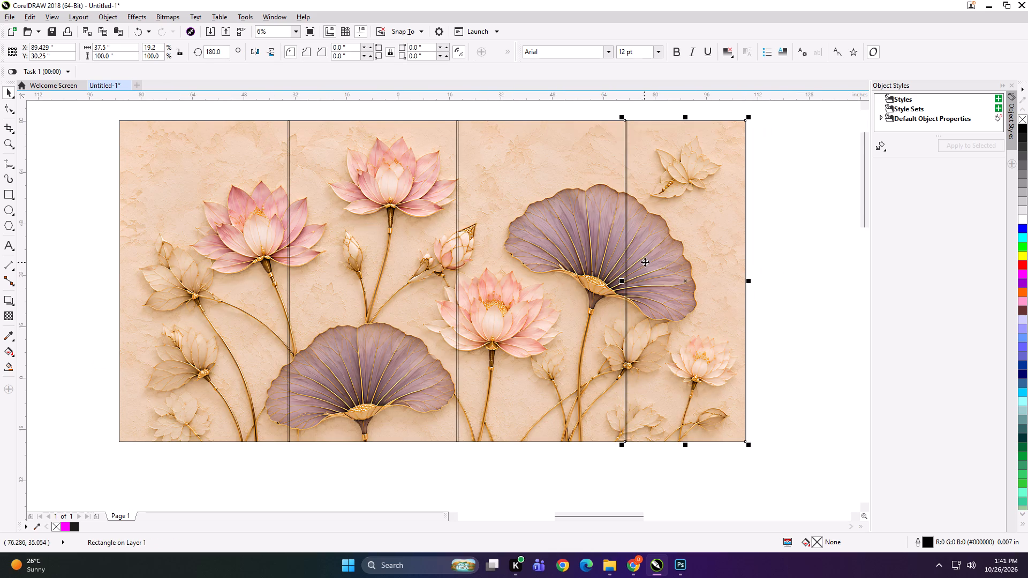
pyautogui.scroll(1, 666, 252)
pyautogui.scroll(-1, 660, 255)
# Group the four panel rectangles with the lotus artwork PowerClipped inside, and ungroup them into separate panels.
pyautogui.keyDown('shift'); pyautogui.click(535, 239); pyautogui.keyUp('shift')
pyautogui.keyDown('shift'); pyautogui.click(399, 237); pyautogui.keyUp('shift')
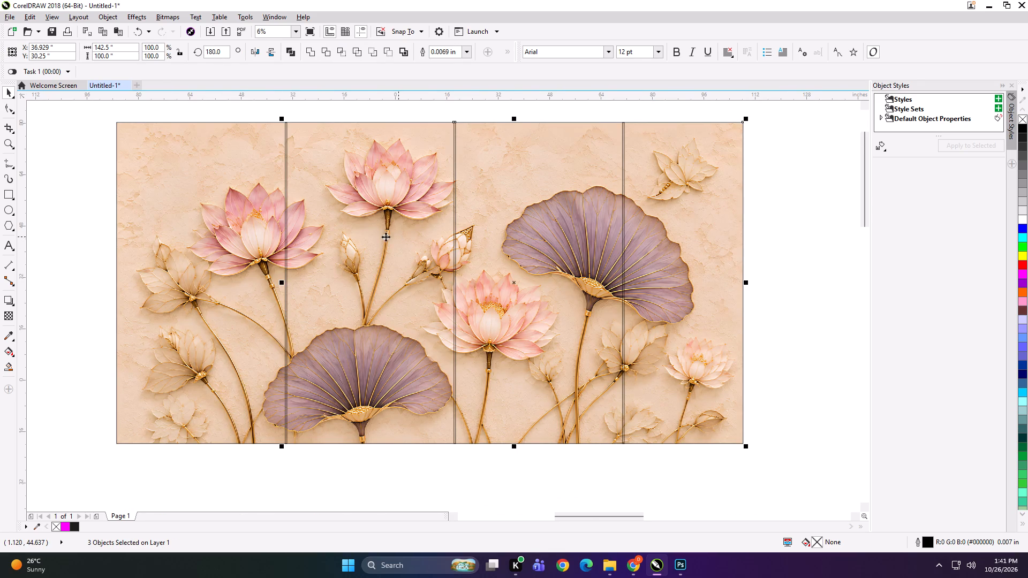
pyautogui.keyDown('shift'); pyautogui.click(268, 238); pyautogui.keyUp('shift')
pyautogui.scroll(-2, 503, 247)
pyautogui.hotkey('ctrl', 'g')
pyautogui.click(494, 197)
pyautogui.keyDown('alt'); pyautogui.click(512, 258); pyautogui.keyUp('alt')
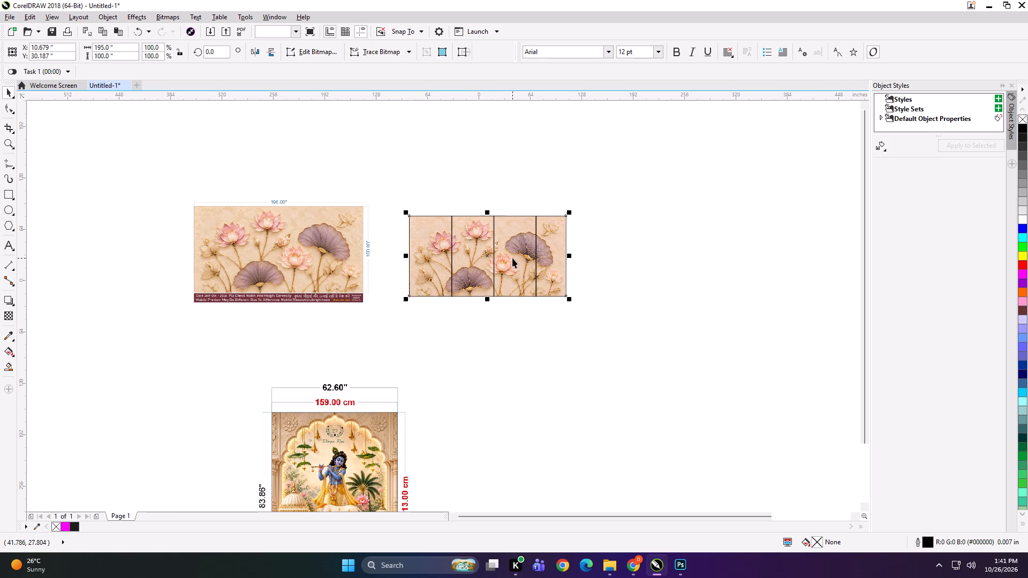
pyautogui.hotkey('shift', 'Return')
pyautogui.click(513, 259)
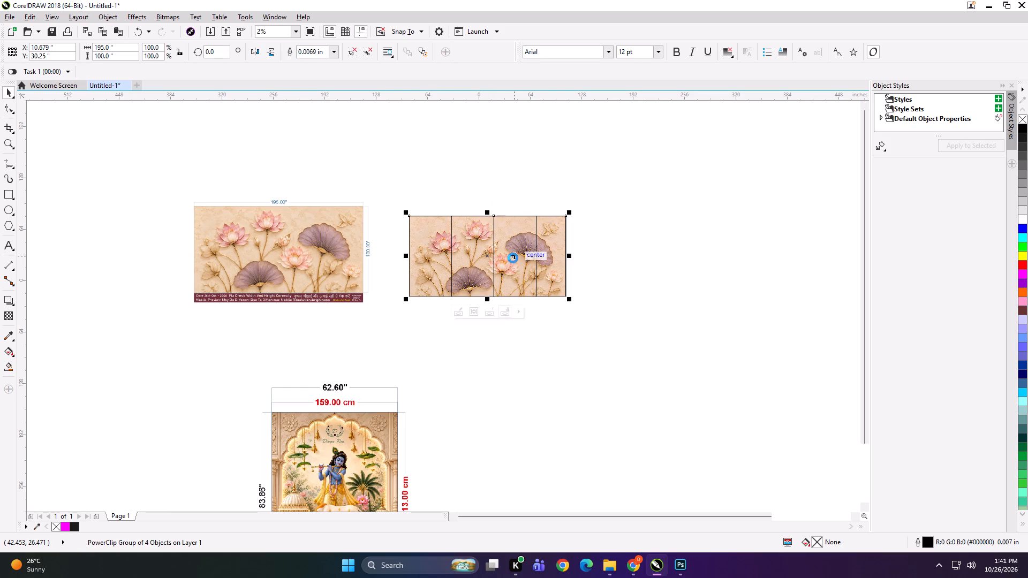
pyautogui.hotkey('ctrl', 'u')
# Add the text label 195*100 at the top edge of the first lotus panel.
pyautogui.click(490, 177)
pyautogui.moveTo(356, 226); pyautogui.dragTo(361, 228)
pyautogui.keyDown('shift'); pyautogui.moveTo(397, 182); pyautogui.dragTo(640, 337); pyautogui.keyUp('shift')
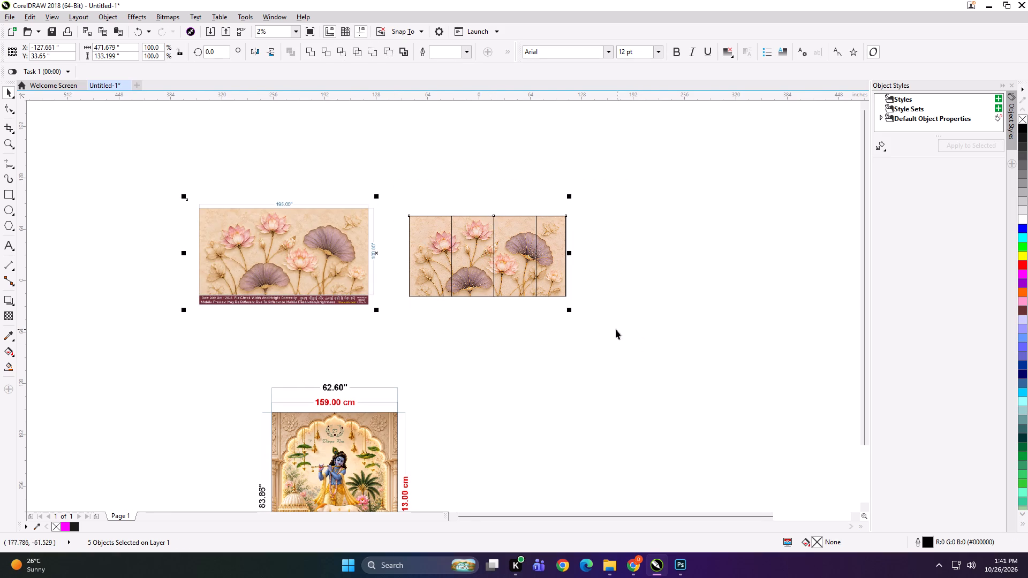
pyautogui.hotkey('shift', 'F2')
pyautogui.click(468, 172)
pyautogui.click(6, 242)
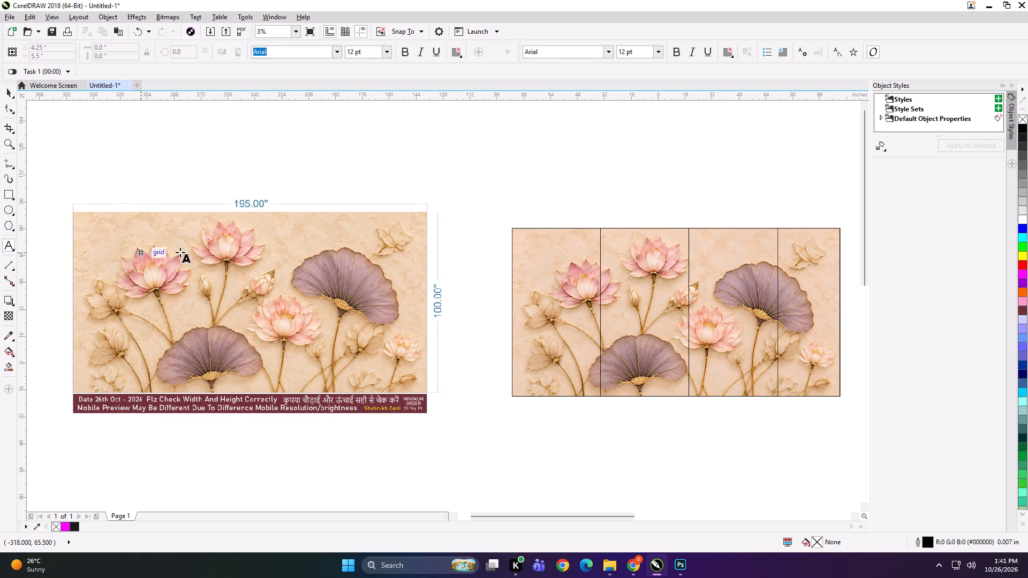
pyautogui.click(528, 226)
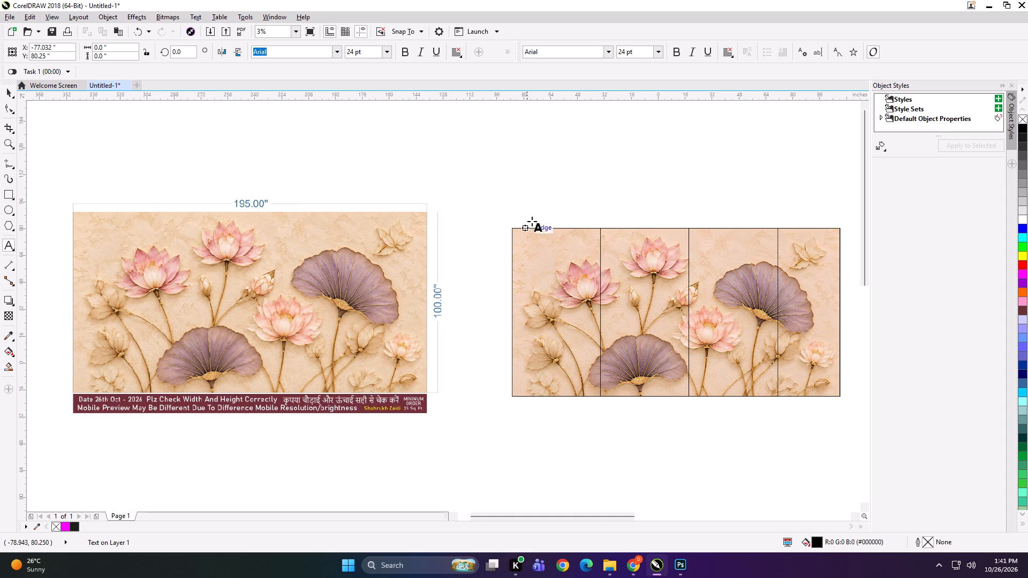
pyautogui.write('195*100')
# Examine how the clipped artwork meets the top edges of the panel rectangles and the joints between them.
pyautogui.scroll(2, 531, 234)
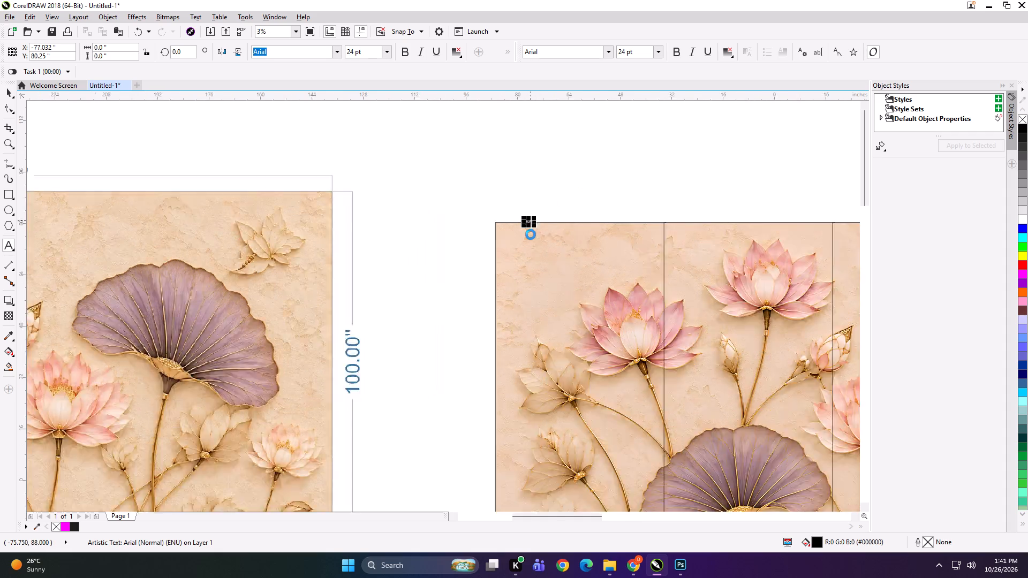
pyautogui.scroll(3, 530, 216)
pyautogui.scroll(-3, 501, 187)
pyautogui.scroll(3, 507, 206)
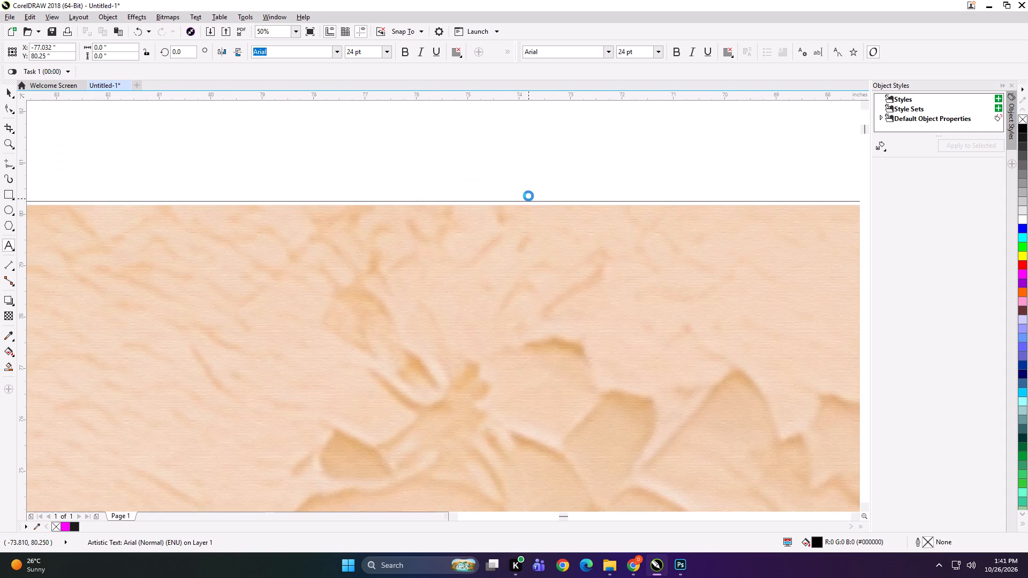
pyautogui.scroll(2, 554, 203)
pyautogui.scroll(-5, 479, 192)
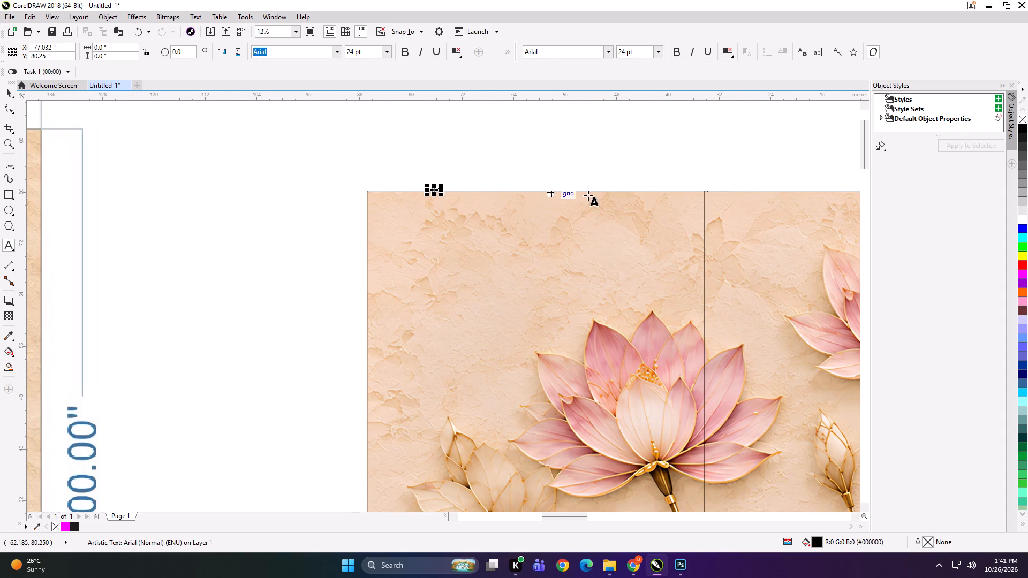
pyautogui.scroll(5, 724, 190)
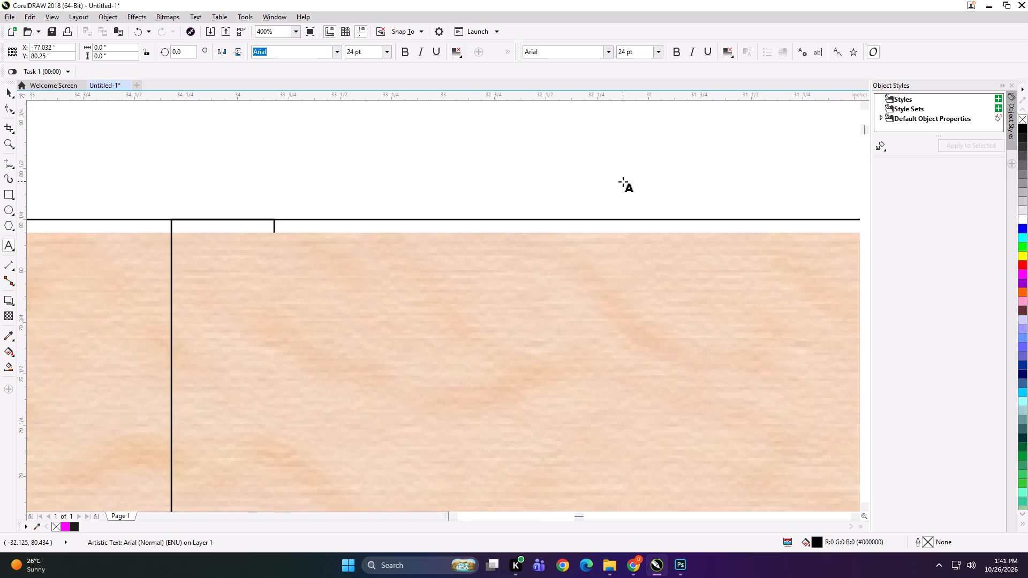
pyautogui.scroll(-6, 566, 174)
pyautogui.press('space')
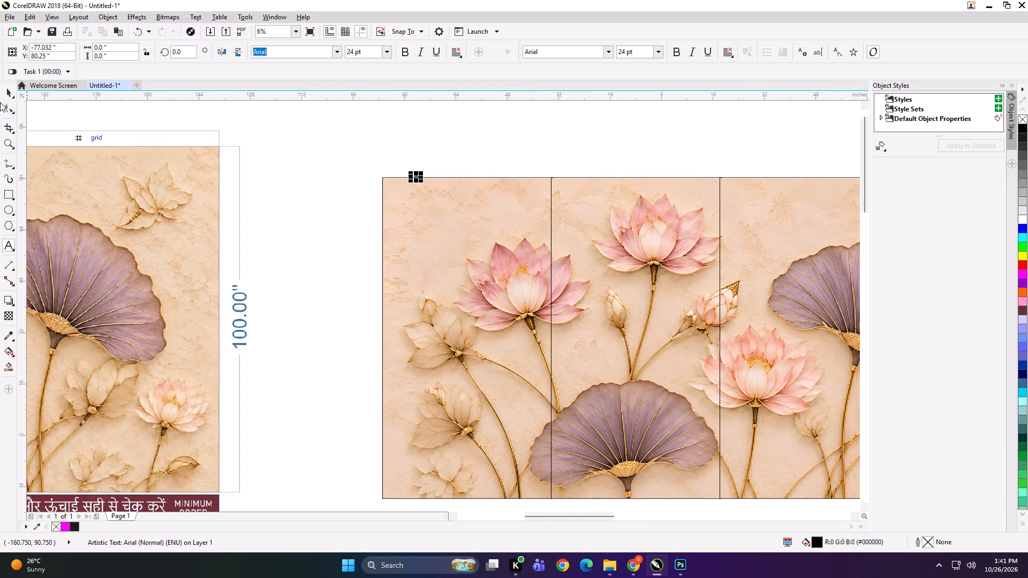
pyautogui.click(4, 89)
pyautogui.click(370, 248)
pyautogui.click(464, 255)
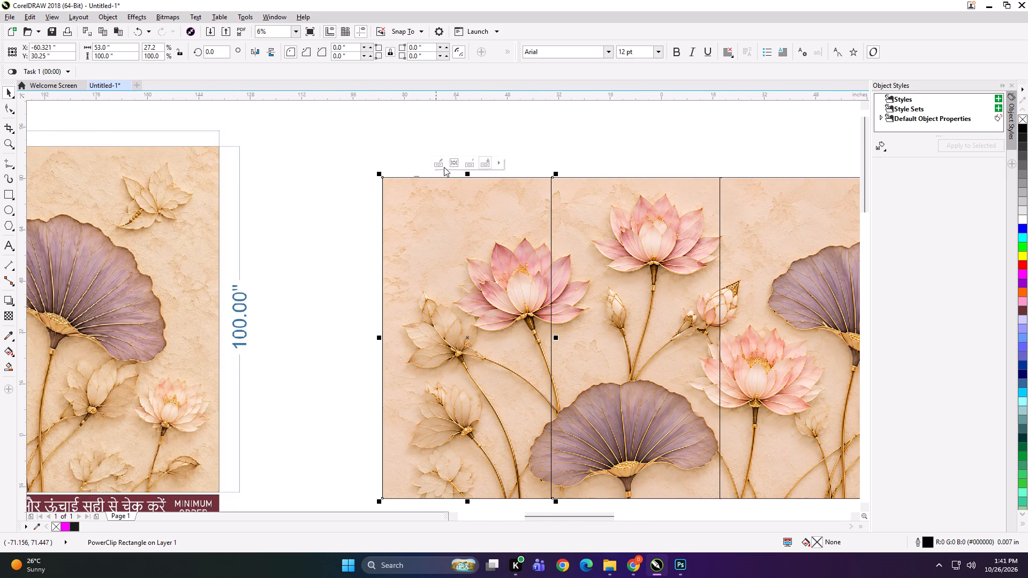
pyautogui.scroll(2, 537, 166)
pyautogui.scroll(3, 547, 210)
pyautogui.scroll(-3, 498, 177)
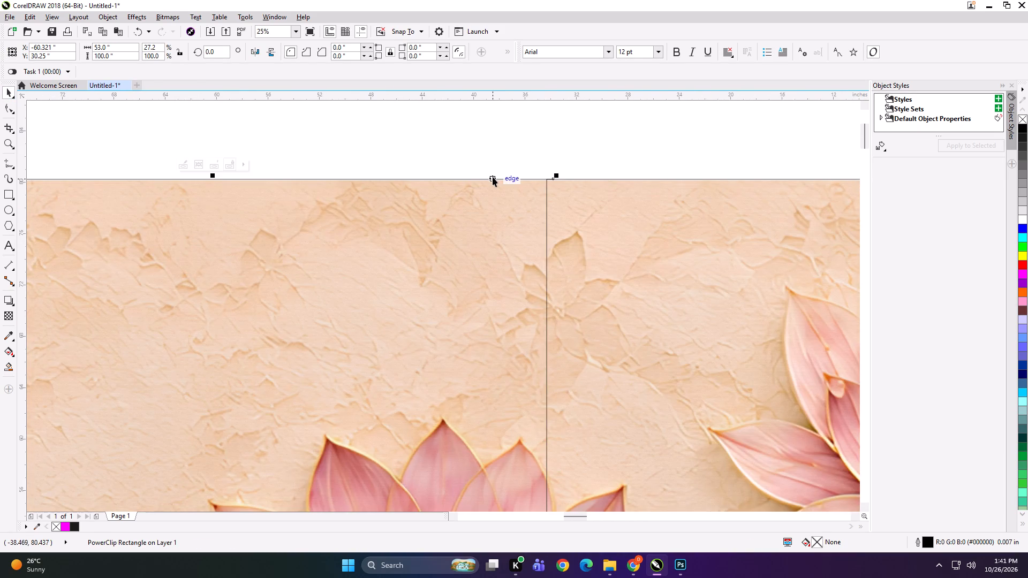
pyautogui.scroll(-3, 493, 177)
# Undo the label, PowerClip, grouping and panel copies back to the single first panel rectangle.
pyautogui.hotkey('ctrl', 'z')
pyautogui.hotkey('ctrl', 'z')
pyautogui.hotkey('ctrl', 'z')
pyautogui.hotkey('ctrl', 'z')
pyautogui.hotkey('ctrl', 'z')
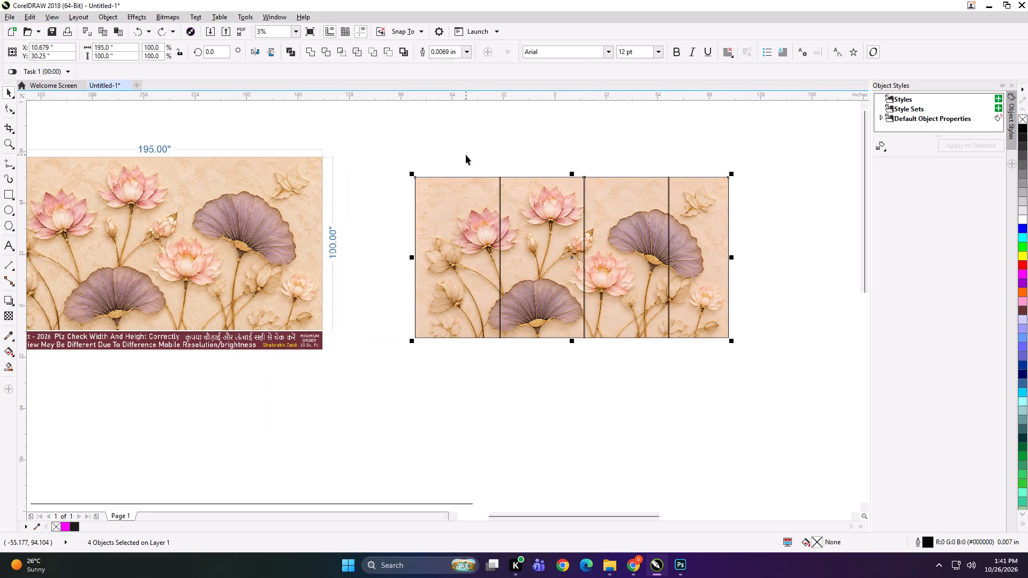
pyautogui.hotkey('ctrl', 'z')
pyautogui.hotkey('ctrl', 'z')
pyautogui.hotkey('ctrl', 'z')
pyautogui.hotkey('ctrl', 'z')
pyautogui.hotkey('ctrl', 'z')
# Examine the lotus artwork's top edge with the Shape tool and compare it with the panel rectangle's top edge.
pyautogui.click(509, 149)
pyautogui.click(543, 180)
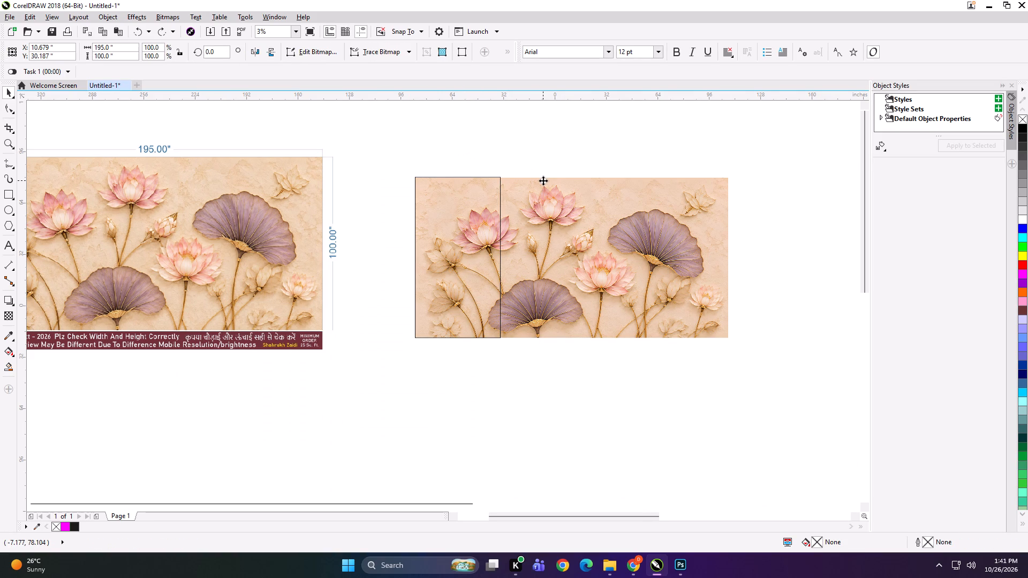
pyautogui.press('F10')
pyautogui.moveTo(383, 165); pyautogui.dragTo(761, 191)
pyautogui.scroll(2, 611, 177)
pyautogui.scroll(1, 545, 181)
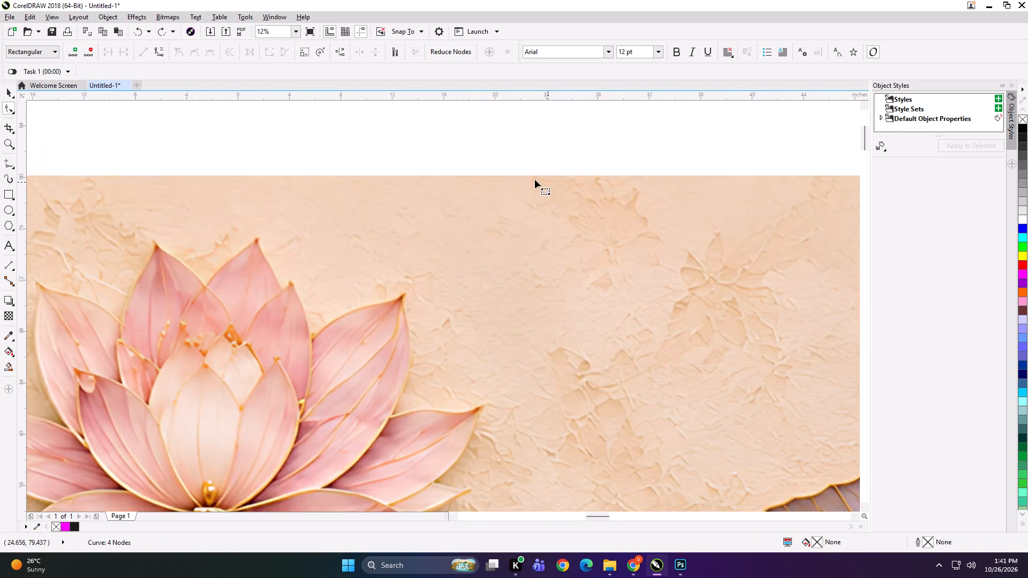
pyautogui.scroll(4, 535, 180)
pyautogui.scroll(3, 511, 122)
pyautogui.scroll(-5, 527, 164)
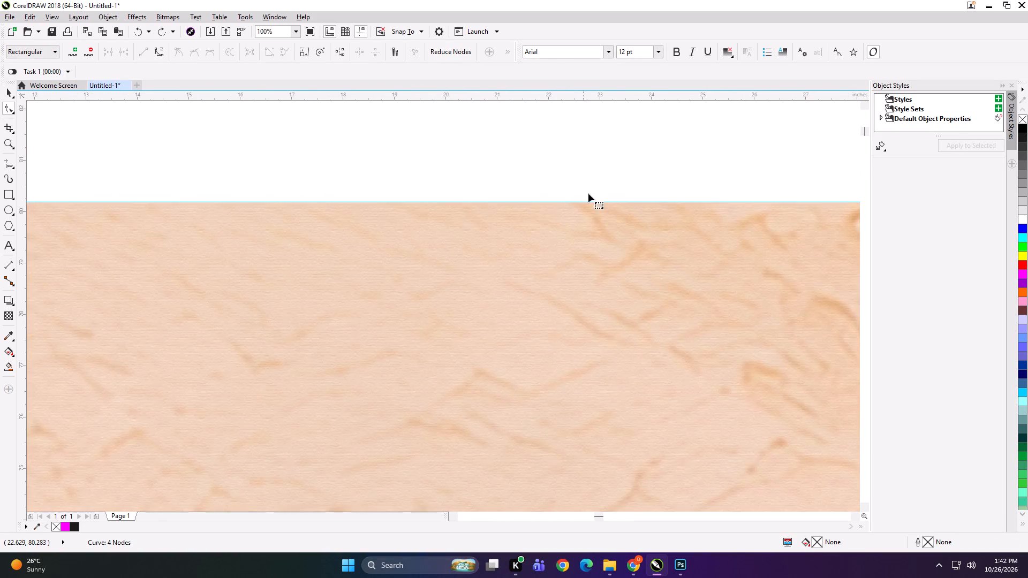
pyautogui.scroll(-4, 594, 186)
pyautogui.scroll(3, 375, 192)
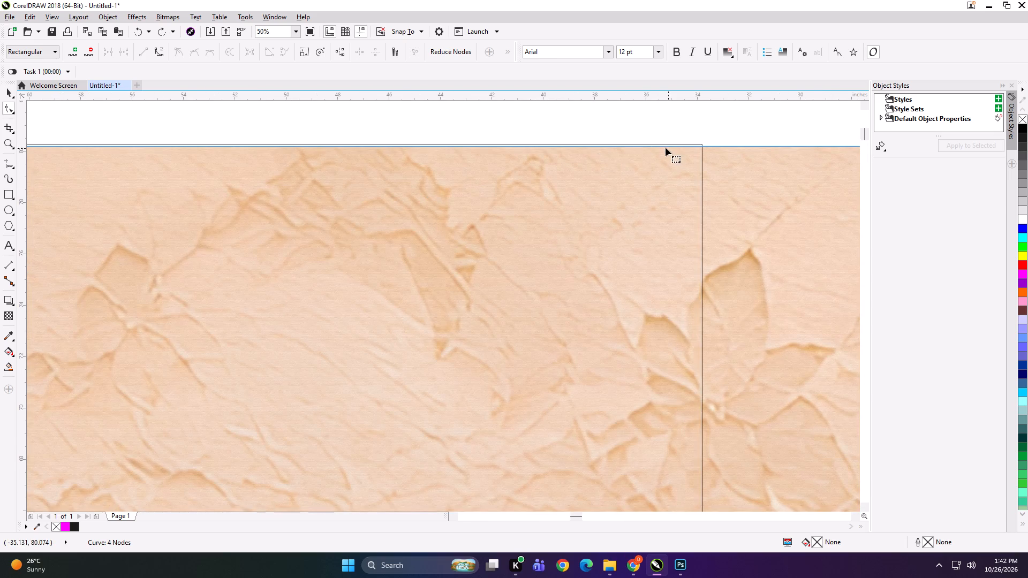
pyautogui.scroll(-3, 593, 152)
pyautogui.press('space')
# Align the first panel rectangle with the bottom and left edges of the lotus artwork.
pyautogui.click(555, 195)
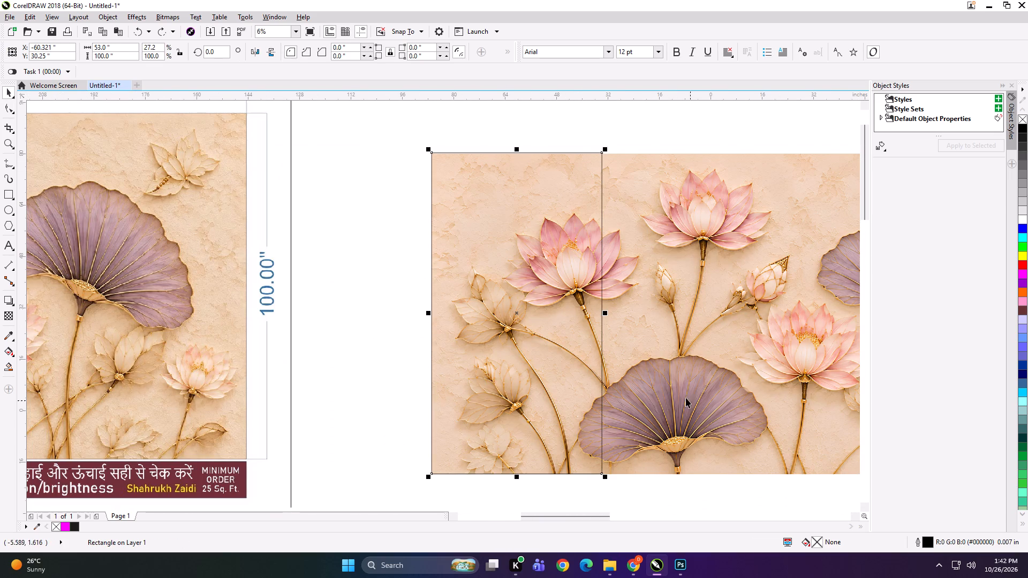
pyautogui.keyDown('shift'); pyautogui.click(652, 385); pyautogui.keyUp('shift')
pyautogui.press('b')
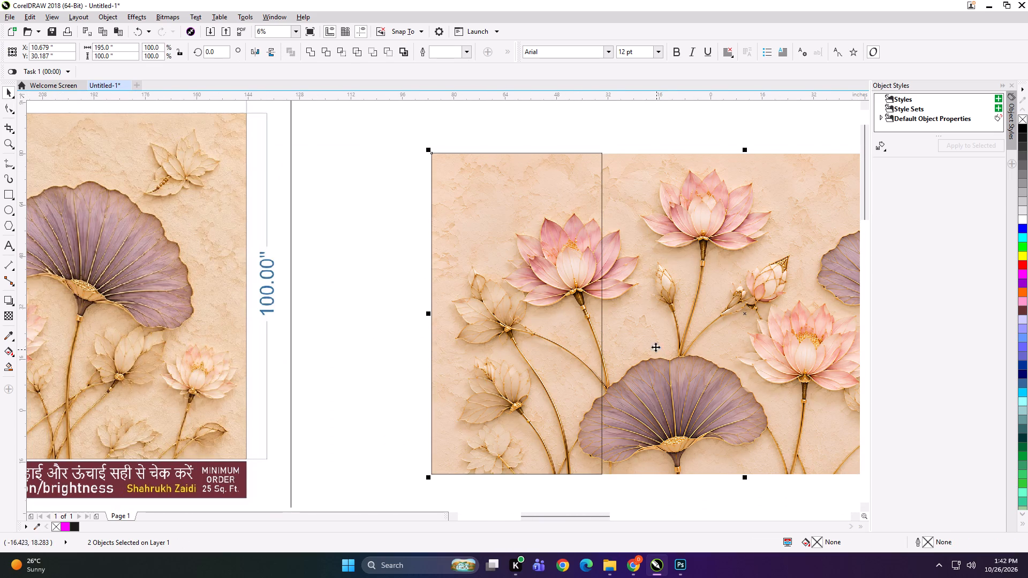
pyautogui.press('l')
pyautogui.click(615, 136)
pyautogui.click(622, 188)
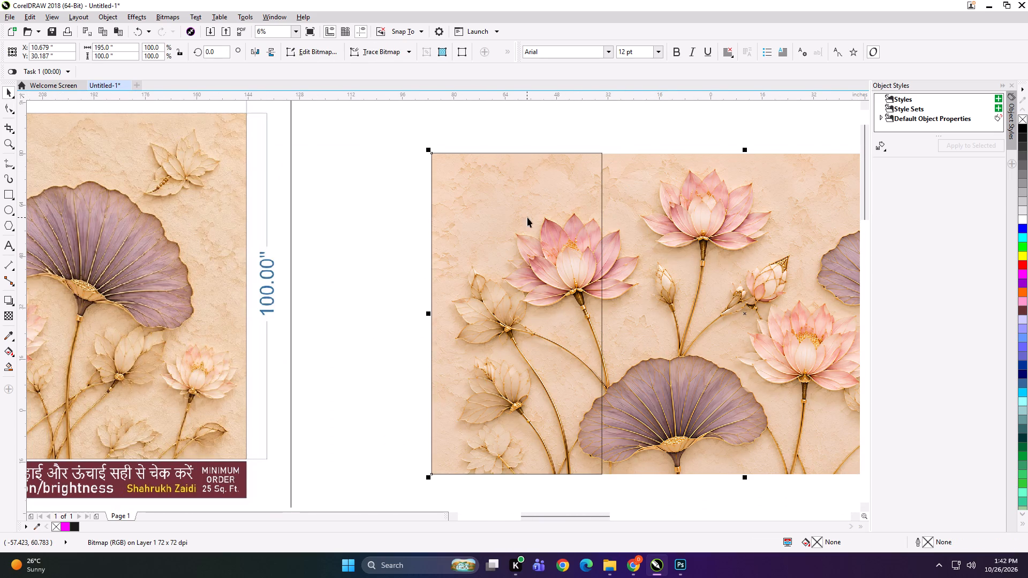
# Create a mirrored copy of the first panel rectangle on its right side, nudged left to overlap it slightly.
pyautogui.click(527, 217)
pyautogui.scroll(2, 607, 153)
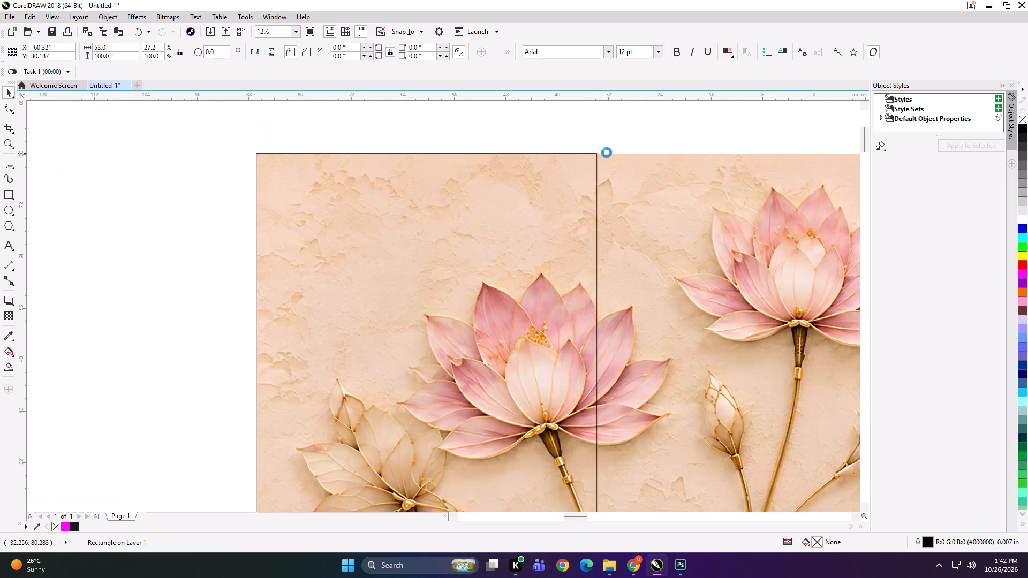
pyautogui.scroll(3, 607, 153)
pyautogui.scroll(-5, 515, 155)
pyautogui.scroll(-1, 431, 181)
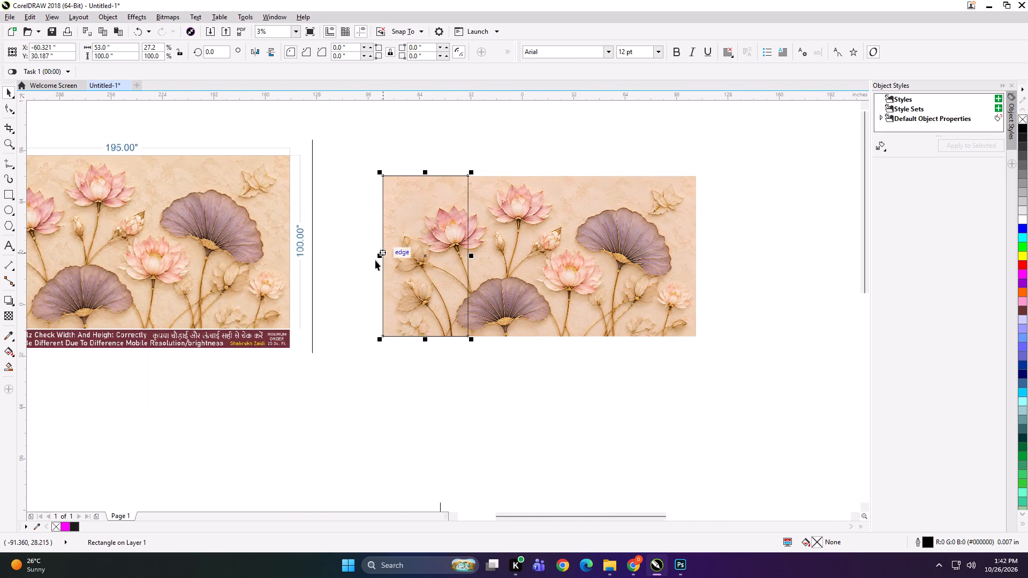
pyautogui.moveTo(378, 256); pyautogui.dragTo(508, 260)
pyautogui.keyDown('ctrl'); pyautogui.rightClick(508, 260); pyautogui.keyUp('ctrl')
pyautogui.scroll(2, 450, 248)
pyautogui.press('Left')
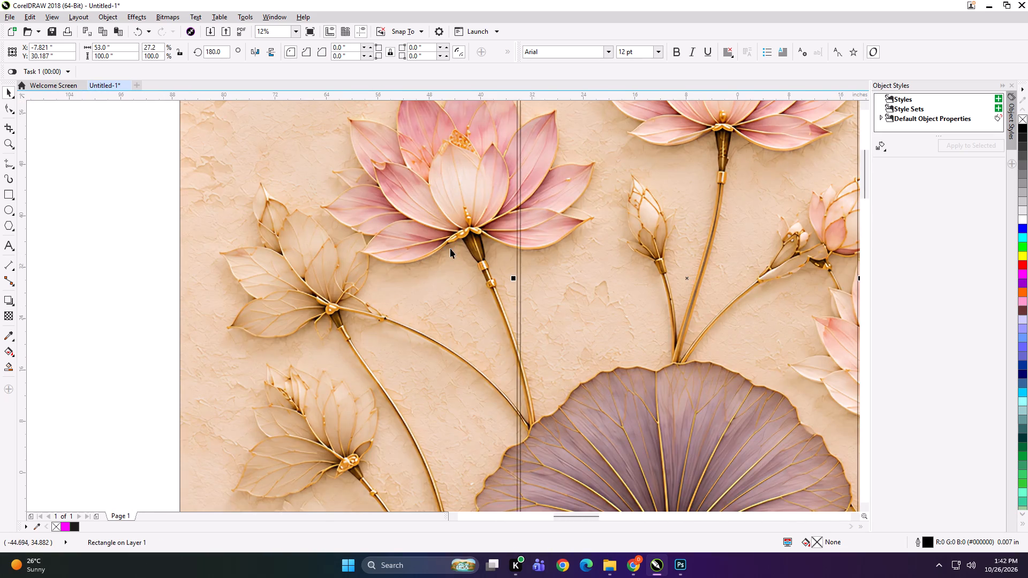
# Duplicate the two panel rectangles to their right with a slight overlap, making four panels across the artwork.
pyautogui.scroll(-3, 446, 248)
pyautogui.keyDown('shift'); pyautogui.click(442, 248); pyautogui.keyUp('shift')
pyautogui.moveTo(406, 253); pyautogui.dragTo(563, 250)
pyautogui.keyDown('ctrl'); pyautogui.moveTo(565, 250); pyautogui.dragTo(556, 249, button='right'); pyautogui.keyUp('ctrl')
pyautogui.scroll(2, 516, 241)
pyautogui.press('Left')
# Narrow the fourth panel rectangle to 37.5 in so it ends at the artwork's right edge.
pyautogui.click(778, 247)
pyautogui.click(747, 252)
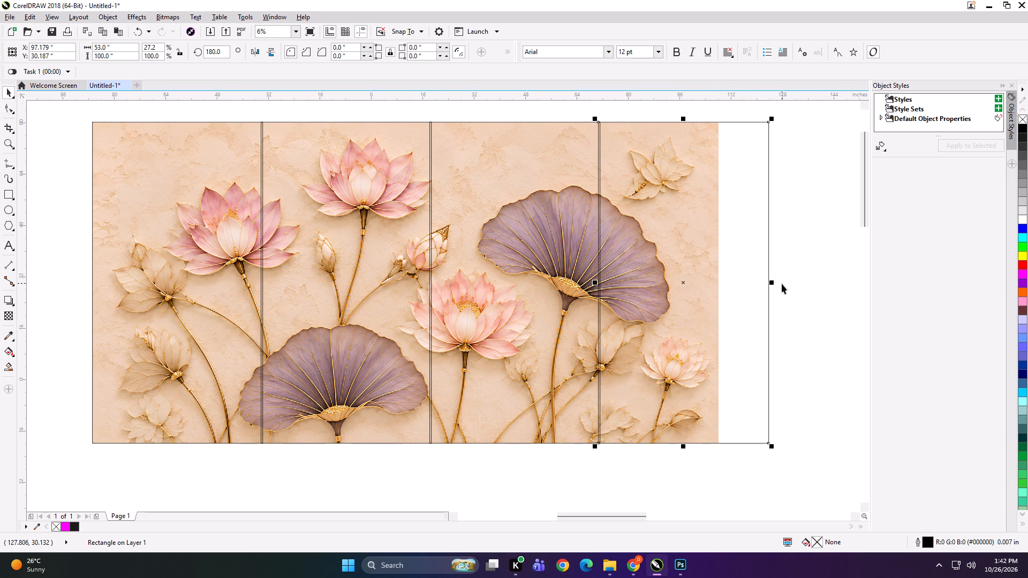
pyautogui.moveTo(774, 284); pyautogui.dragTo(727, 282)
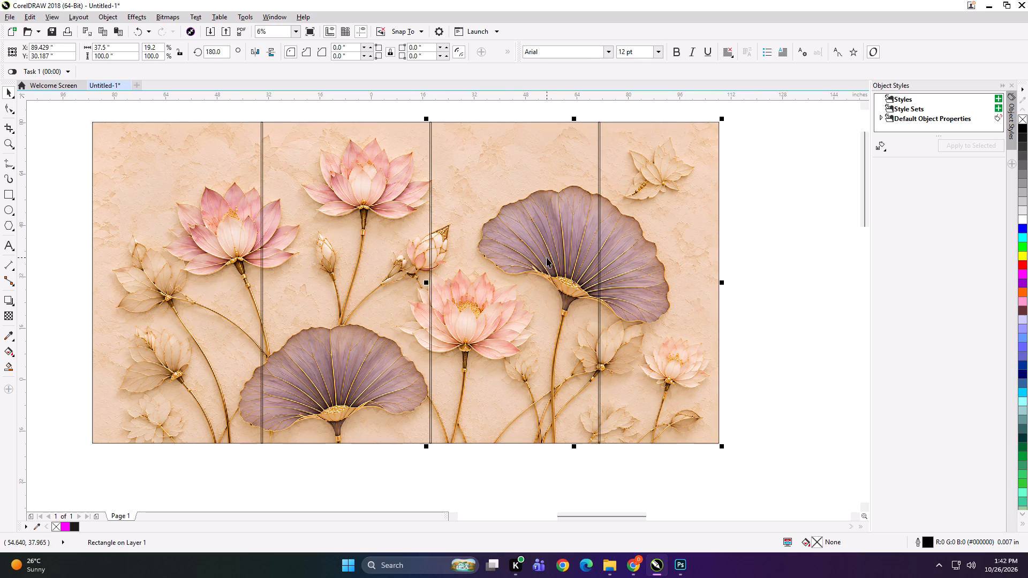
# Group the four panel rectangles, place the lotus artwork inside them with PowerClip, and ungroup them into separate panels.
pyautogui.keyDown('shift'); pyautogui.click(547, 257); pyautogui.keyUp('shift')
pyautogui.keyDown('shift'); pyautogui.click(374, 256); pyautogui.keyUp('shift')
pyautogui.keyDown('shift'); pyautogui.click(226, 256); pyautogui.keyUp('shift')
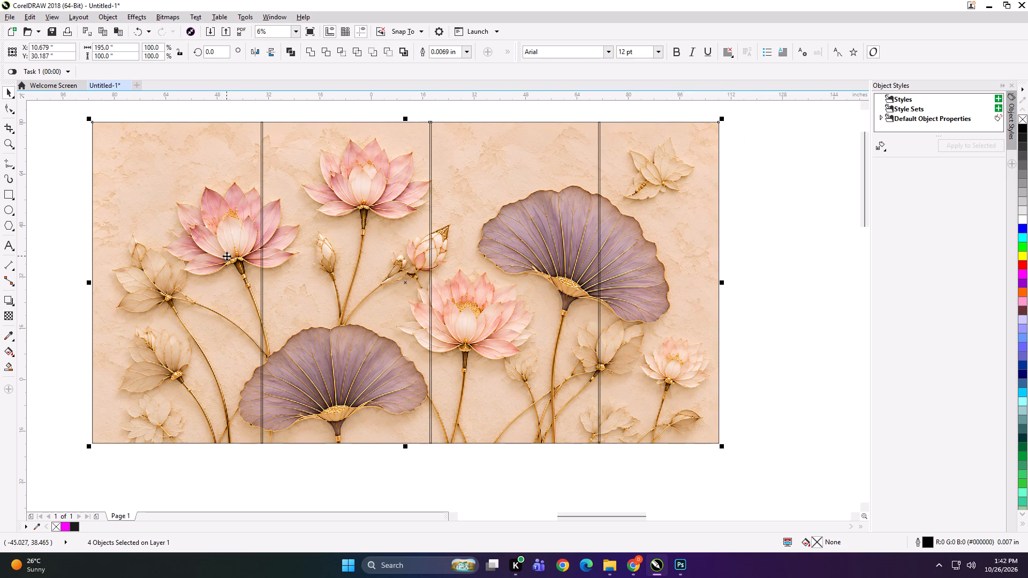
pyautogui.hotkey('ctrl', 'g')
pyautogui.click(51, 240)
pyautogui.keyDown('alt'); pyautogui.click(276, 264); pyautogui.keyUp('alt')
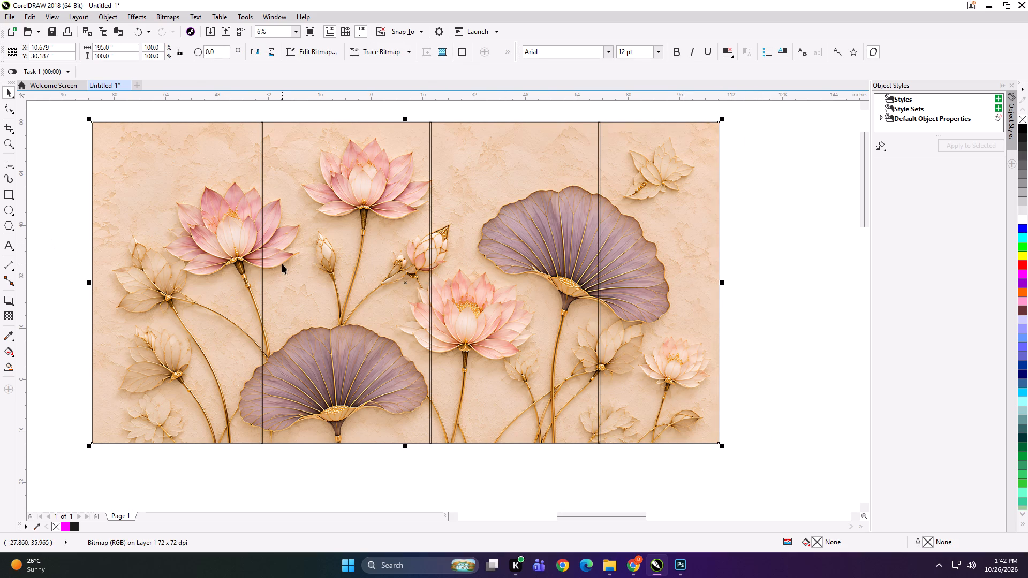
pyautogui.hotkey('shift', 'Return')
pyautogui.click(391, 267)
pyautogui.hotkey('ctrl', 'u')
pyautogui.scroll(-1, 452, 276)
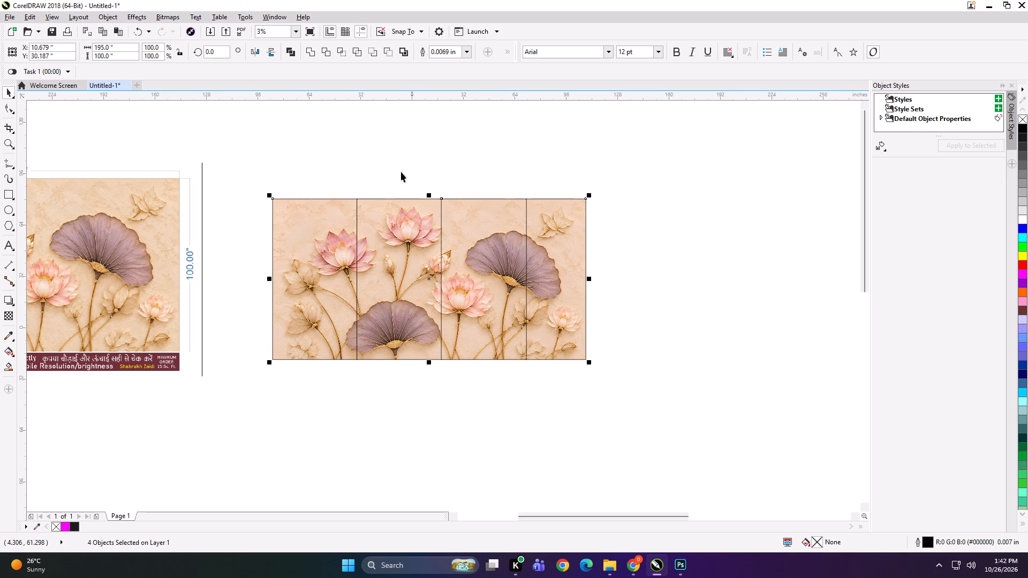
# Add the text label "195*100 PANEL 1" at the first panel's top edge and copy the label.
pyautogui.click(395, 158)
pyautogui.scroll(-1, 395, 209)
pyautogui.scroll(1, 280, 229)
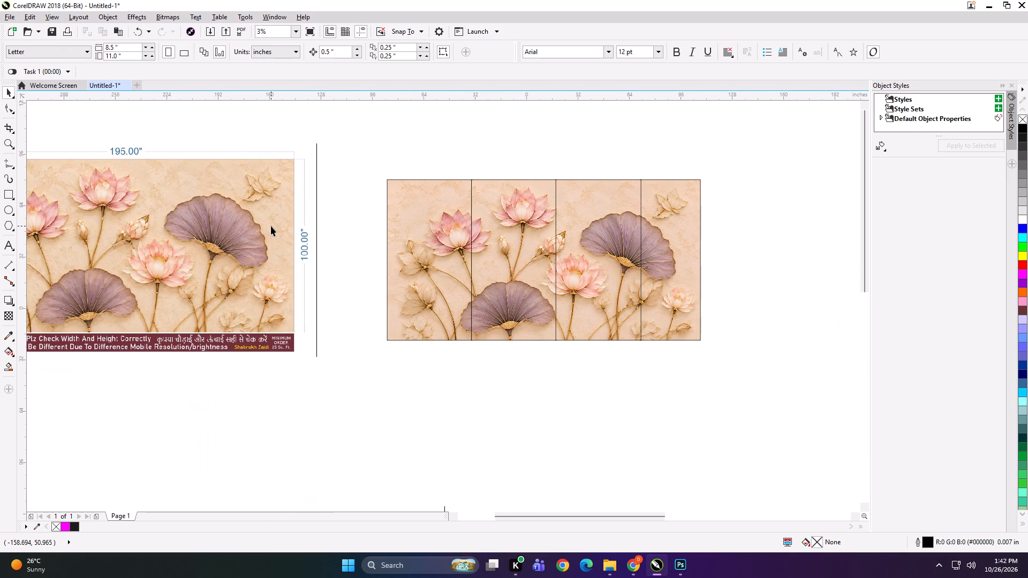
pyautogui.click(271, 226)
pyautogui.keyDown('shift'); pyautogui.moveTo(375, 164); pyautogui.dragTo(734, 378); pyautogui.keyUp('shift')
pyautogui.hotkey('shift', 'F2')
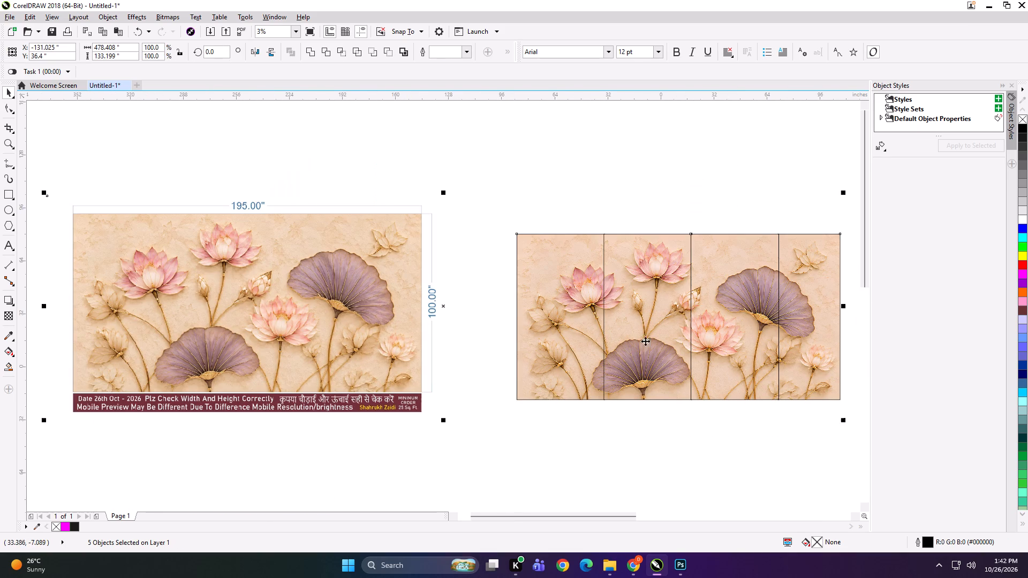
pyautogui.click(551, 144)
pyautogui.click(9, 242)
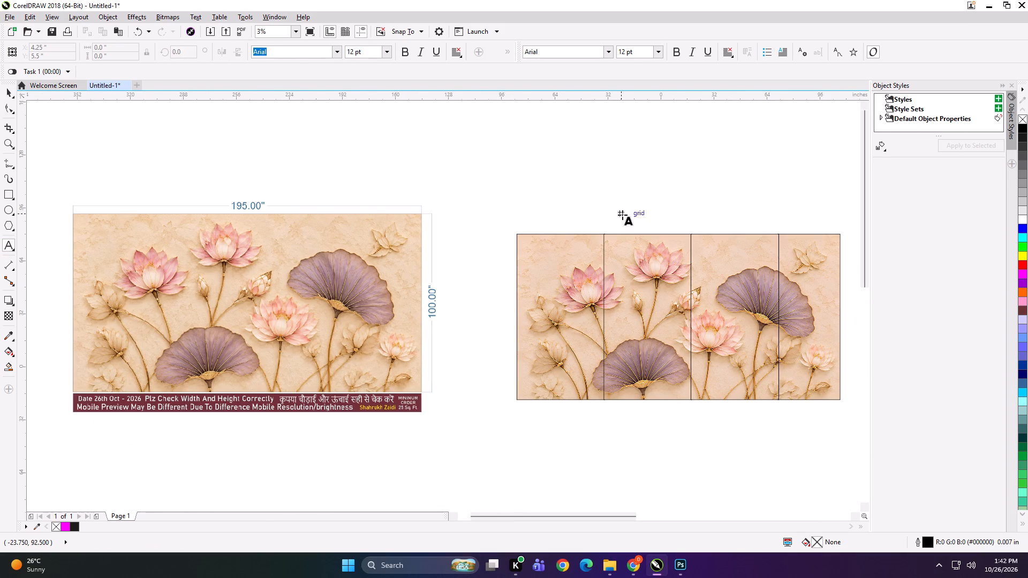
pyautogui.click(539, 232)
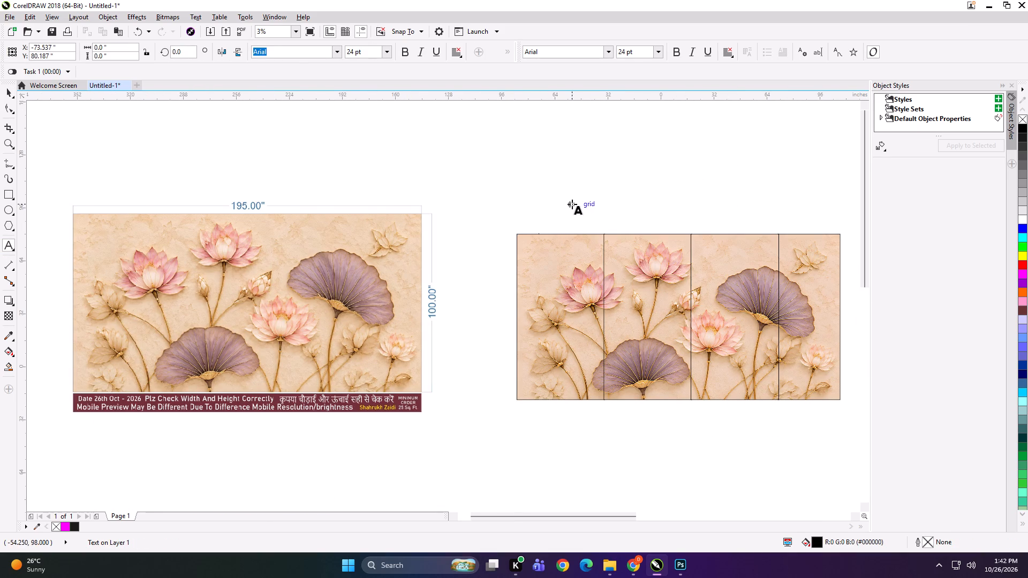
pyautogui.write('195*100')
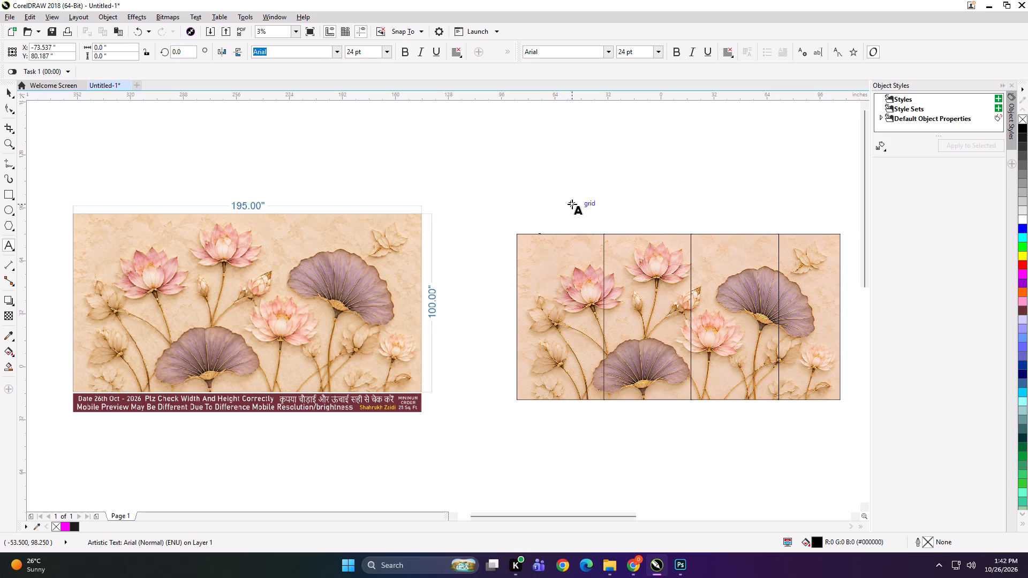
pyautogui.press('space')
pyautogui.write('PANEL 1')
pyautogui.hotkey('ctrl', 'a')
pyautogui.hotkey('ctrl', 'c')
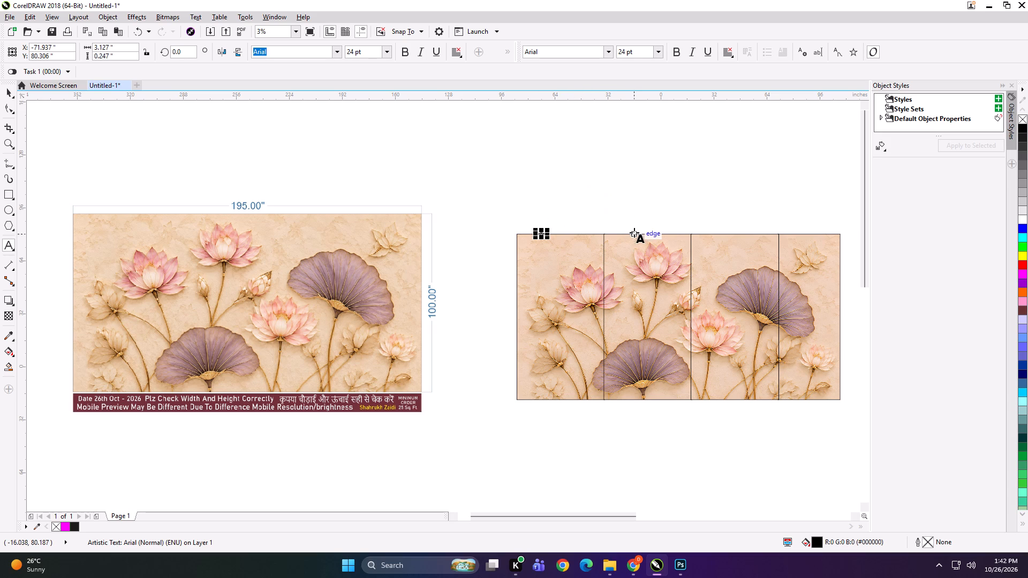
# Paste the copied label at the second panel's top edge and change its number to PANEL 2.
pyautogui.click(634, 232)
pyautogui.scroll(3, 634, 232)
pyautogui.hotkey('ctrl', 'v')
pyautogui.press('BackSpace')
pyautogui.press('2')
pyautogui.scroll(-3, 629, 233)
# Paste the label at the third panel's top edge and change its number to PANEL 3.
pyautogui.click(698, 233)
pyautogui.hotkey('ctrl', 'v')
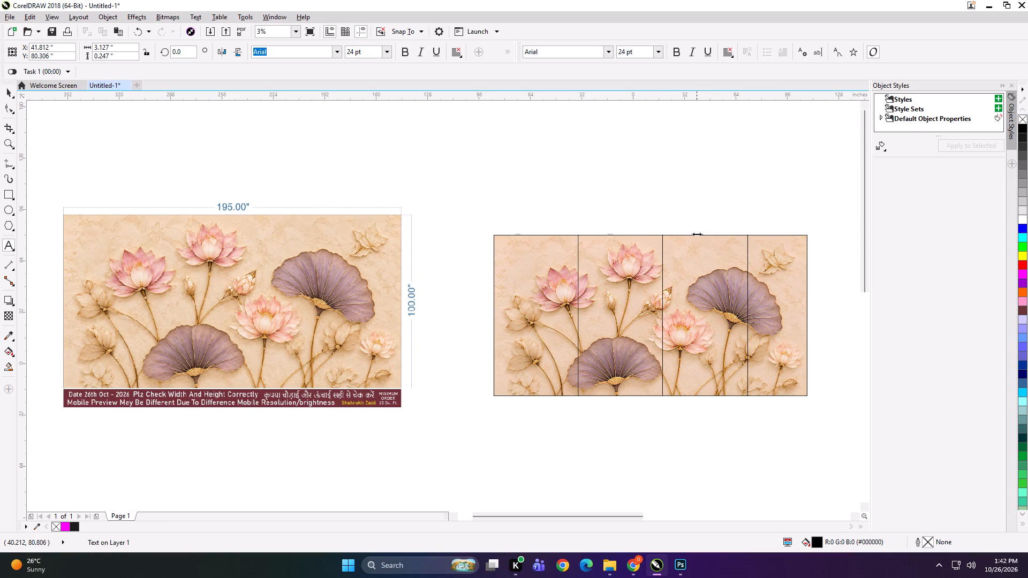
pyautogui.press('BackSpace')
pyautogui.press('3')
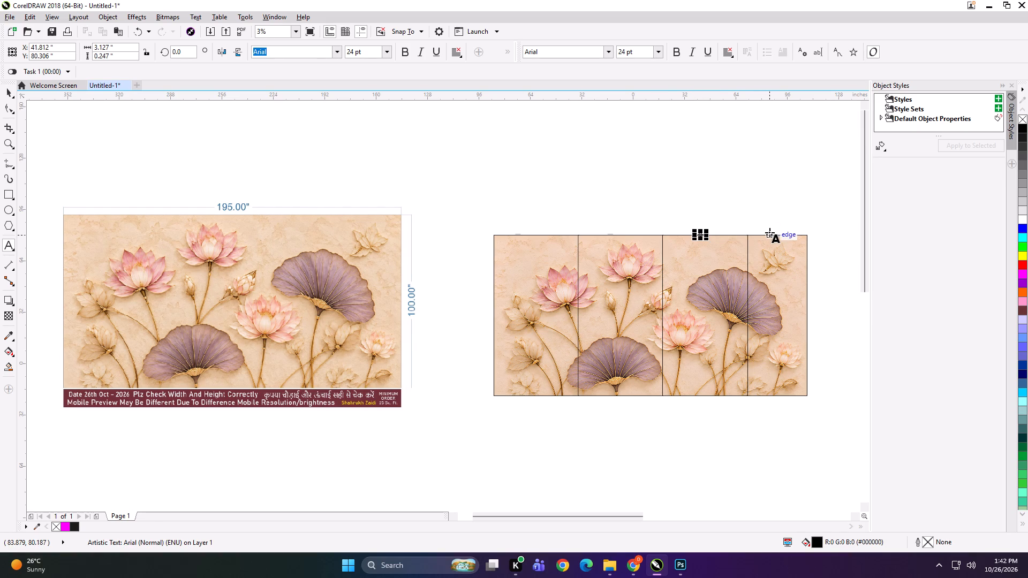
# Paste the label at the fourth panel's top edge and correct its number to PANEL 4.
pyautogui.click(769, 232)
pyautogui.hotkey('ctrl', 'v')
pyautogui.press('BackSpace')
pyautogui.write('54')
pyautogui.scroll(3, 769, 232)
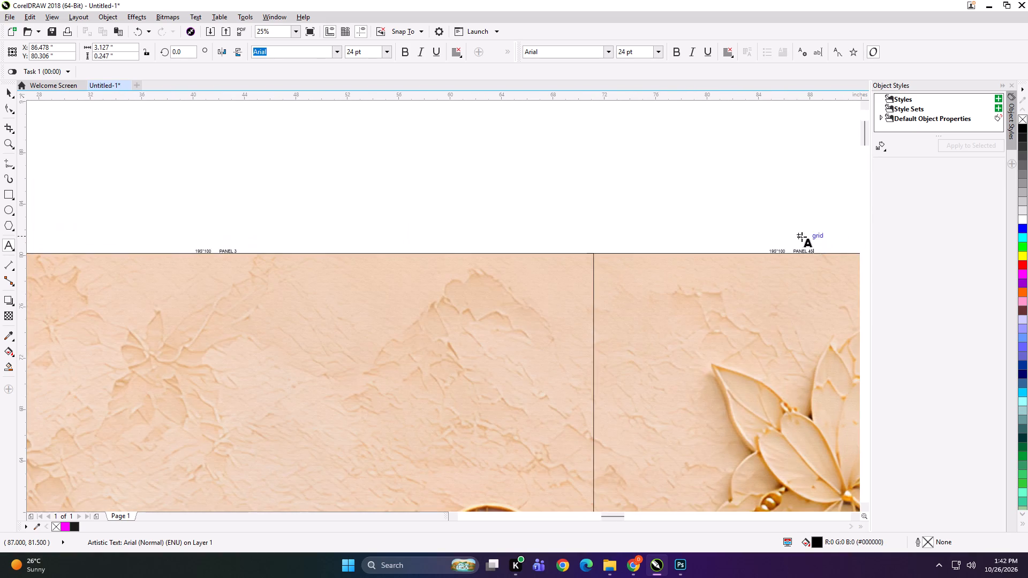
pyautogui.scroll(3, 810, 242)
pyautogui.press('BackSpace')
pyautogui.scroll(-8, 689, 258)
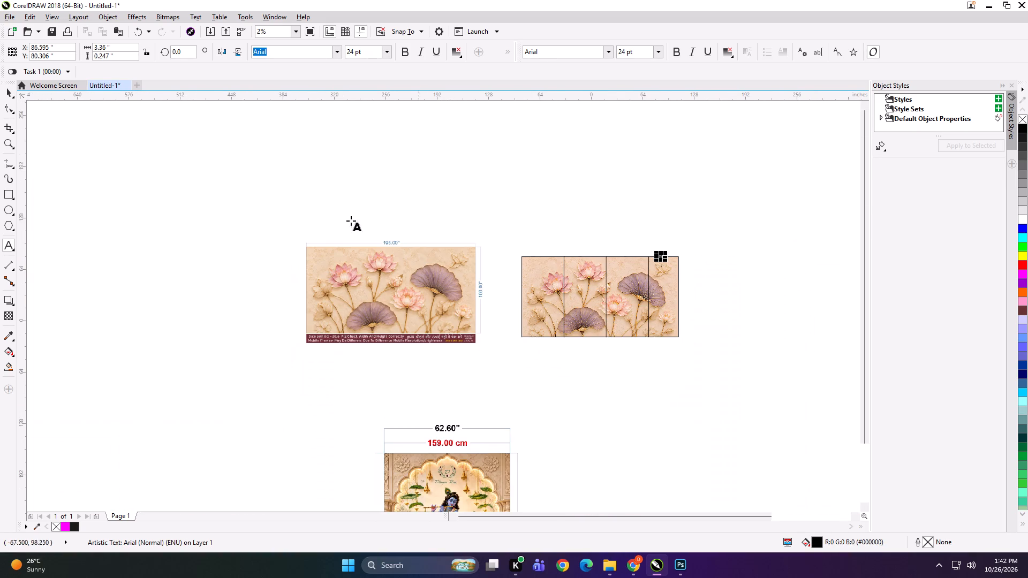
# Group each of the four lotus panels with its own text label, working from the fourth panel to the first.
pyautogui.click(12, 94)
pyautogui.keyDown('shift'); pyautogui.click(656, 297); pyautogui.keyUp('shift')
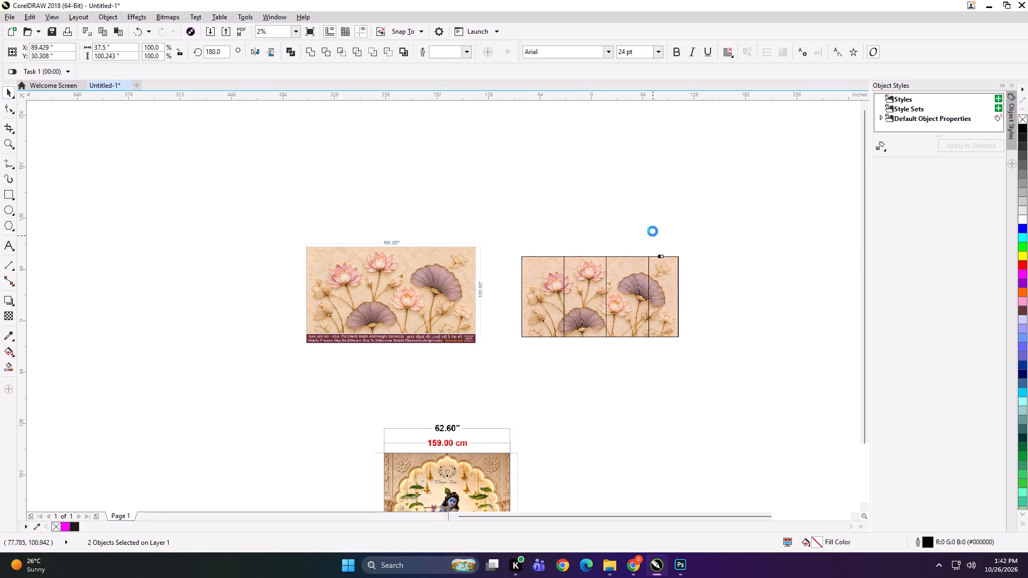
pyautogui.hotkey('ctrl', 'g')
pyautogui.moveTo(652, 229); pyautogui.dragTo(604, 299)
pyautogui.keyDown('shift'); pyautogui.click(623, 290); pyautogui.keyUp('shift')
pyautogui.hotkey('ctrl', 'g')
pyautogui.moveTo(616, 228); pyautogui.dragTo(577, 283)
pyautogui.keyDown('shift'); pyautogui.click(581, 281); pyautogui.keyUp('shift')
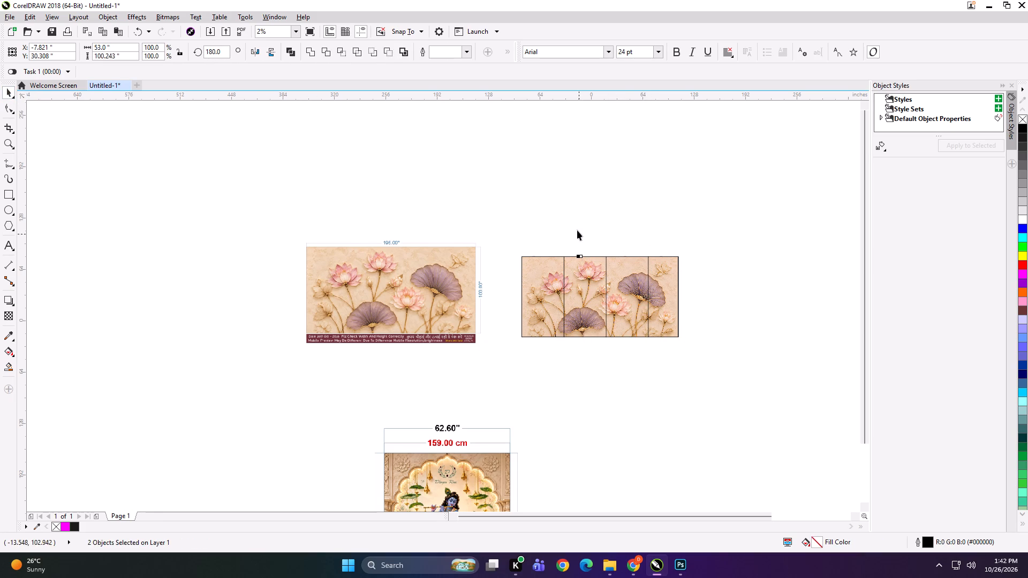
pyautogui.hotkey('ctrl', 'g')
pyautogui.moveTo(577, 229); pyautogui.dragTo(519, 300)
pyautogui.keyDown('shift'); pyautogui.click(537, 291); pyautogui.keyUp('shift')
pyautogui.hotkey('ctrl', 'g')
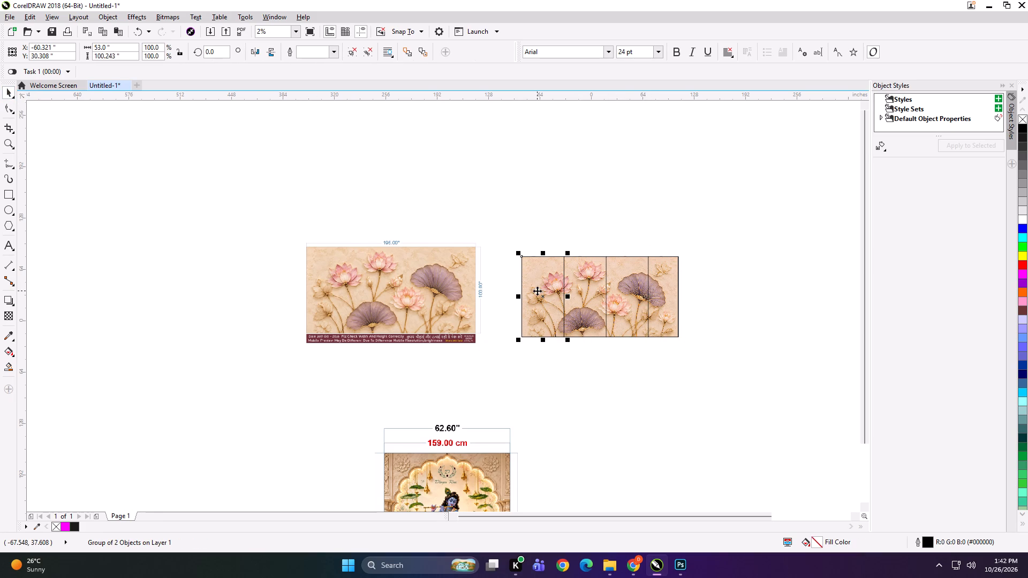
# Begin exporting the first panel and create a folder named SIGMA inside D: > KD > PRINT FILE > 26 as its destination.
pyautogui.hotkey('ctrl', 'e')
pyautogui.click(575, 200)
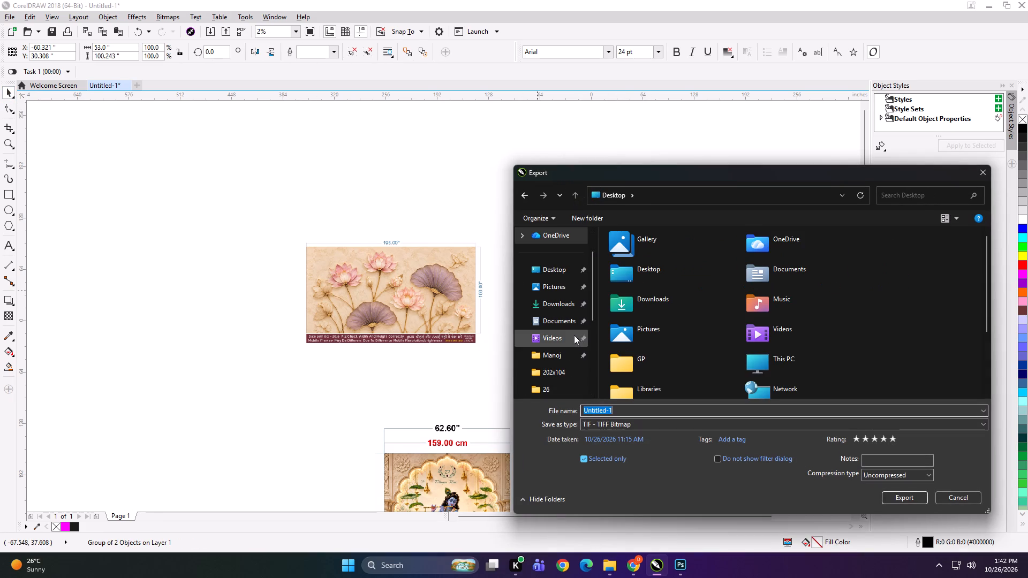
pyautogui.scroll(-4, 566, 353)
pyautogui.click(563, 299)
pyautogui.doubleClick(788, 267)
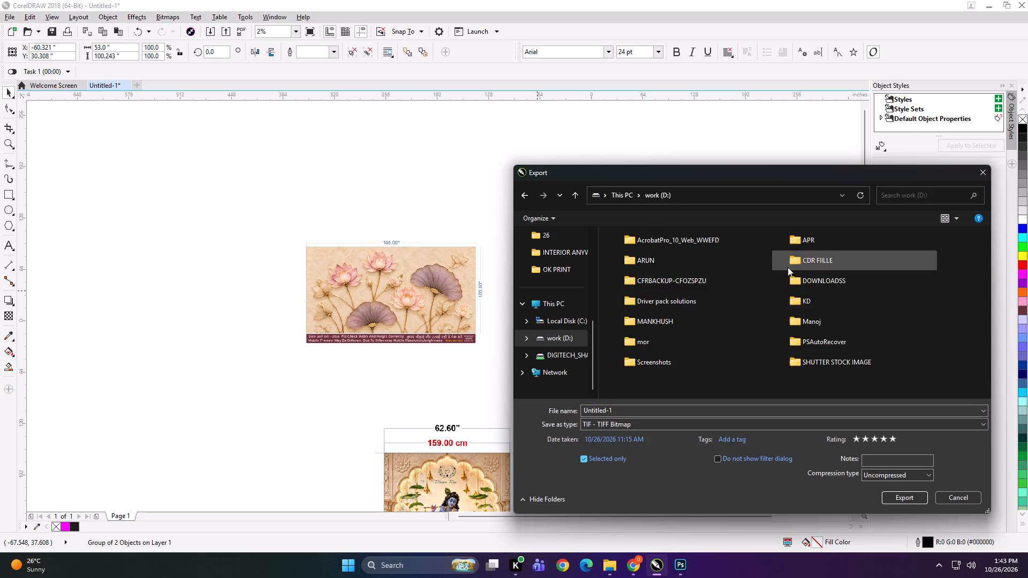
pyautogui.doubleClick(802, 299)
pyautogui.doubleClick(719, 283)
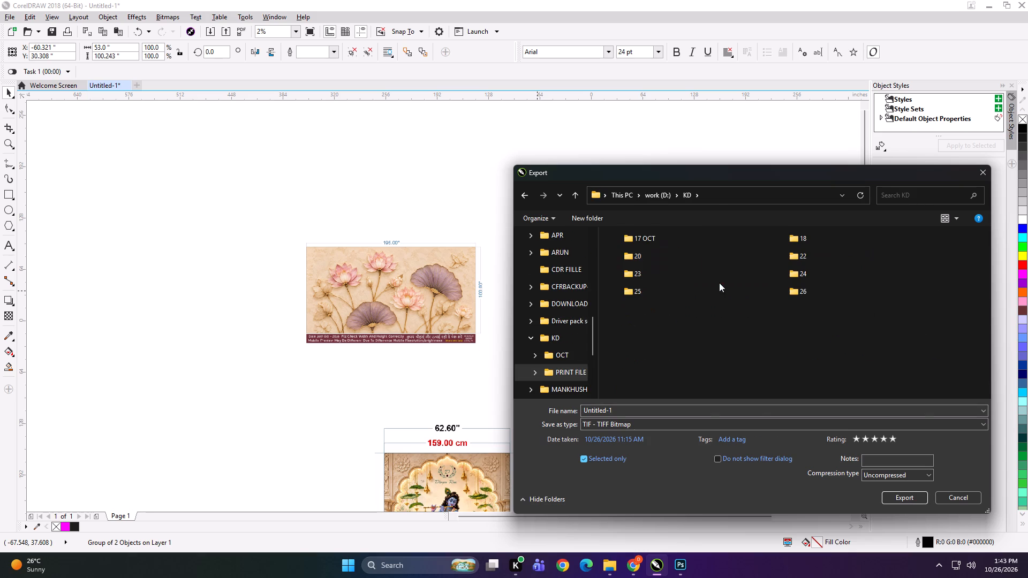
pyautogui.doubleClick(835, 296)
pyautogui.click(702, 322)
pyautogui.click(589, 221)
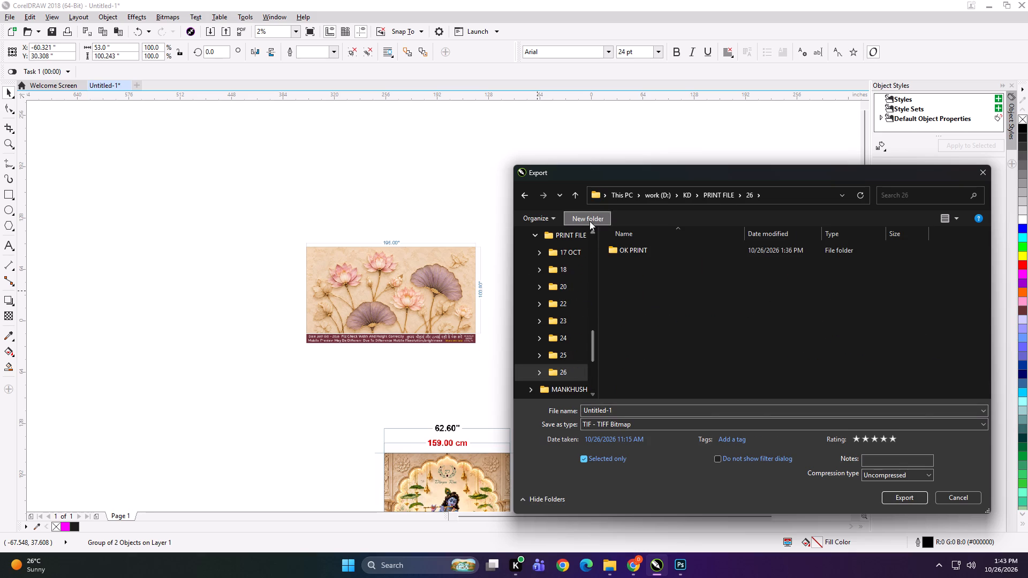
pyautogui.write('SIGMA')
pyautogui.press('Return')
pyautogui.doubleClick(637, 267)
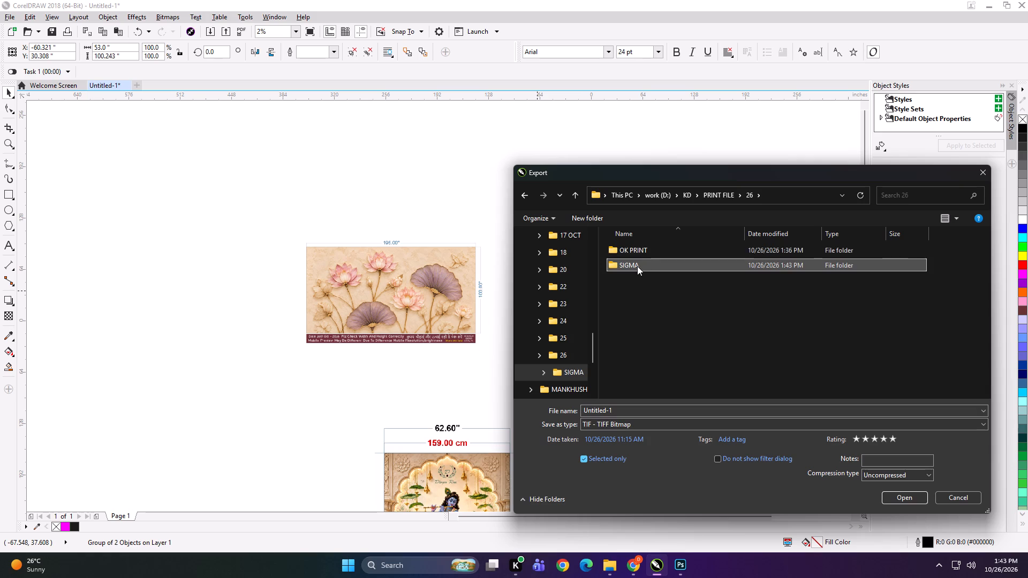
# Export the first panel as a 100 dpi RGB TIFF named "53x100 A NW" in the SIGMA folder.
pyautogui.click(629, 410)
pyautogui.write('53x100 A NW')
pyautogui.press('Return')
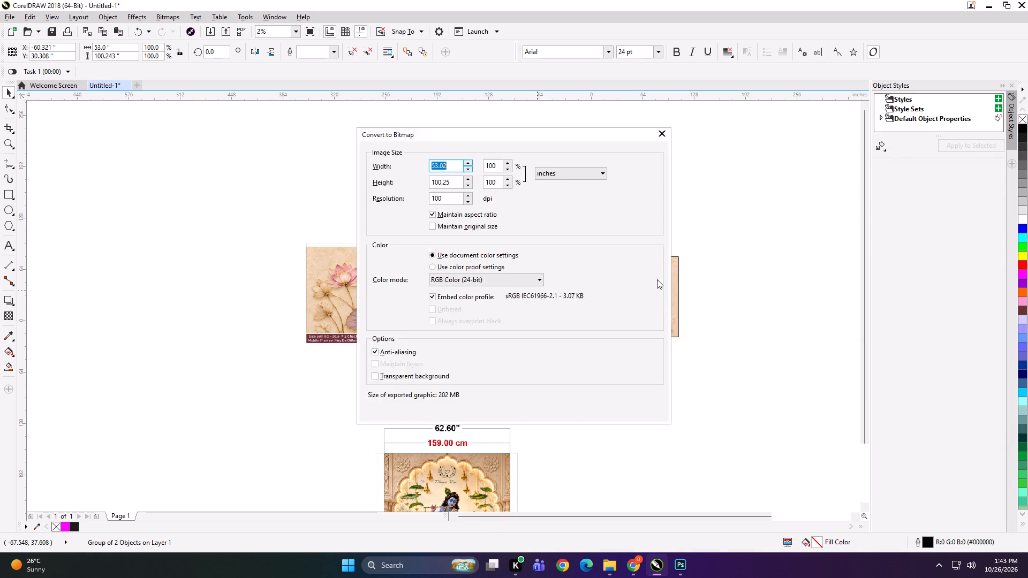
pyautogui.press('Return')
# Export the second panel to the SIGMA folder as a TIFF named "53x100 B NW".
pyautogui.click(589, 279)
pyautogui.hotkey('ctrl', 'e')
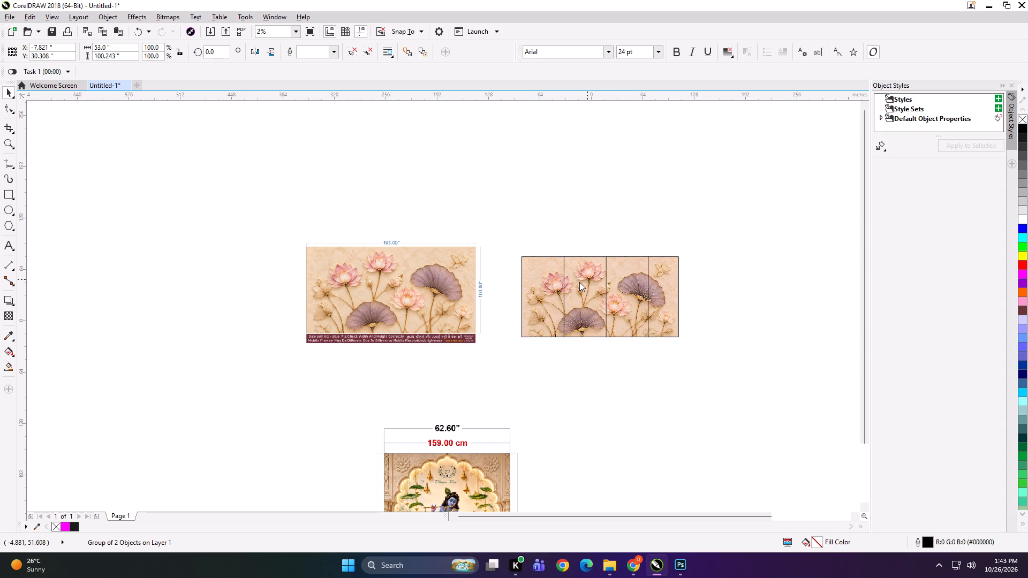
pyautogui.click(636, 262)
pyautogui.doubleClick(608, 409)
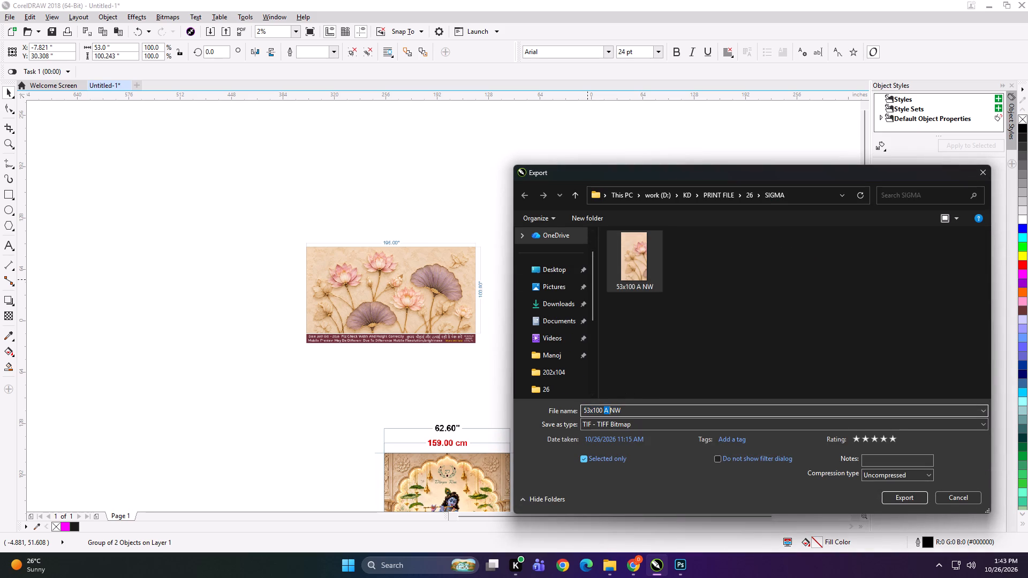
pyautogui.write('B')
pyautogui.press('space')
pyautogui.press('Return')
pyautogui.press('Return')
# Export the third panel to the SIGMA folder as a TIFF named "53x100 C NW".
pyautogui.click(630, 296)
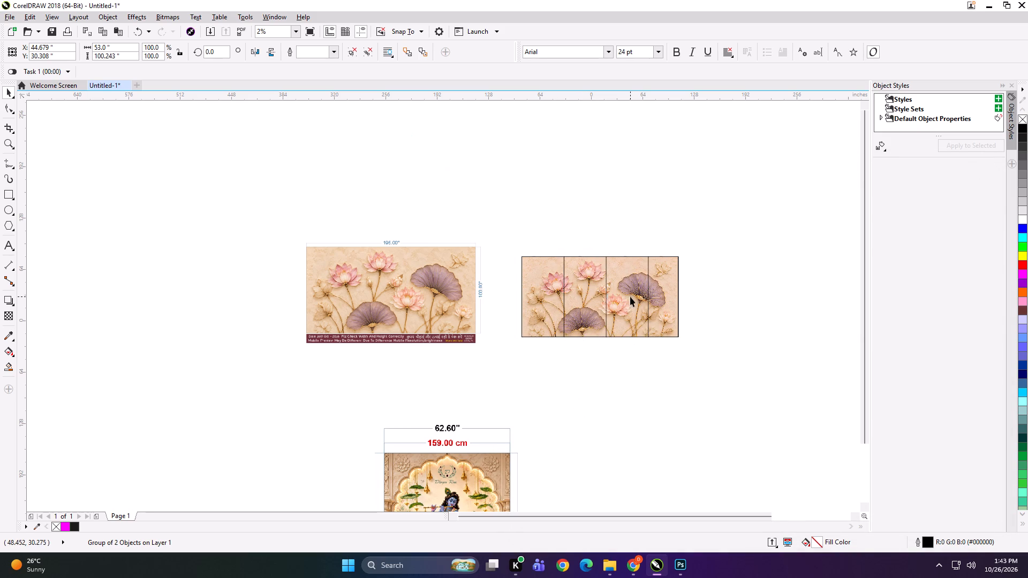
pyautogui.hotkey('ctrl', 'e')
pyautogui.click(694, 267)
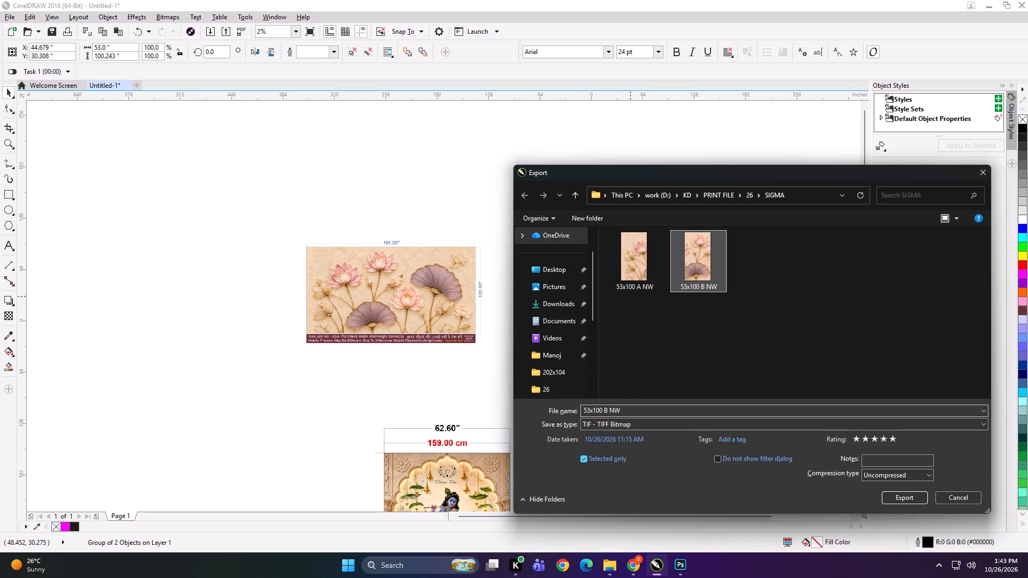
pyautogui.click(607, 410)
pyautogui.click(607, 410)
pyautogui.click(607, 410)
pyautogui.write('C')
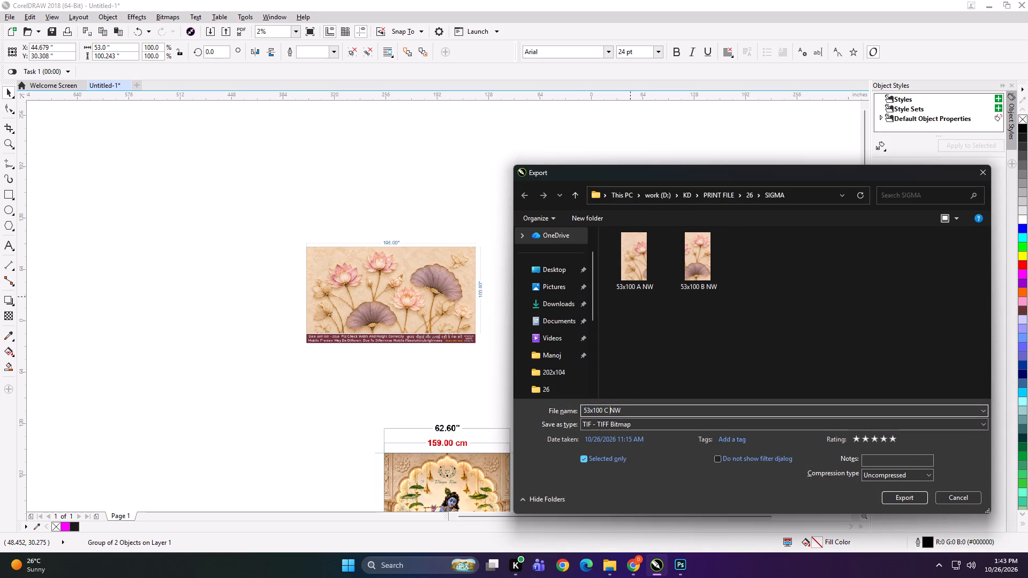
pyautogui.press('space')
pyautogui.press('Return')
pyautogui.press('Return')
# Export the narrower fourth panel to the SIGMA folder as "37.5x100 D NW".
pyautogui.click(660, 290)
pyautogui.hotkey('ctrl', 'e')
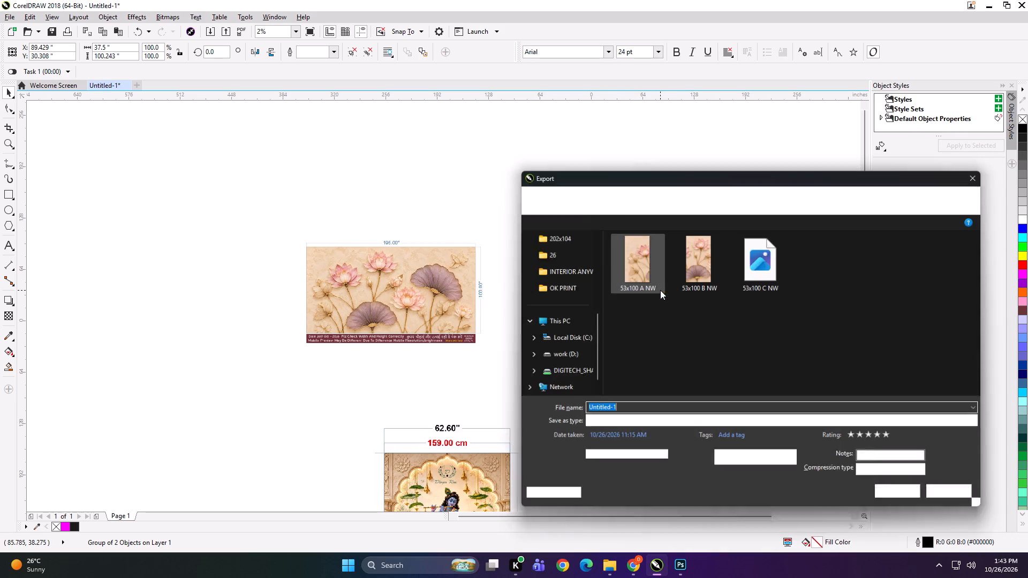
pyautogui.write('37.5x100 D NW')
pyautogui.press('Return')
pyautogui.press('Return')
# Nudge the second, third and fourth panels together to the right to open a small gap after the first panel.
pyautogui.moveTo(552, 213); pyautogui.dragTo(730, 377)
pyautogui.press('Right')
pyautogui.press('Right')
pyautogui.press('Right')
pyautogui.press('Right')
pyautogui.press('Right')
pyautogui.press('Right')
pyautogui.press('Right')
pyautogui.press('Right')
pyautogui.press('Right')
pyautogui.press('Right')
pyautogui.press('Right')
pyautogui.press('Right')
pyautogui.press('Right')
pyautogui.press('Right')
pyautogui.press('Right')
# Nudge the third and fourth panels together to the right to open a similar gap after the second panel.
pyautogui.moveTo(603, 230); pyautogui.dragTo(757, 383)
pyautogui.press('Right')
pyautogui.press('Right')
pyautogui.press('Right')
pyautogui.press('Right')
pyautogui.press('Right')
pyautogui.press('Right')
pyautogui.press('Right')
pyautogui.press('Right')
pyautogui.press('Right')
pyautogui.press('Right')
pyautogui.press('Right')
pyautogui.press('Right')
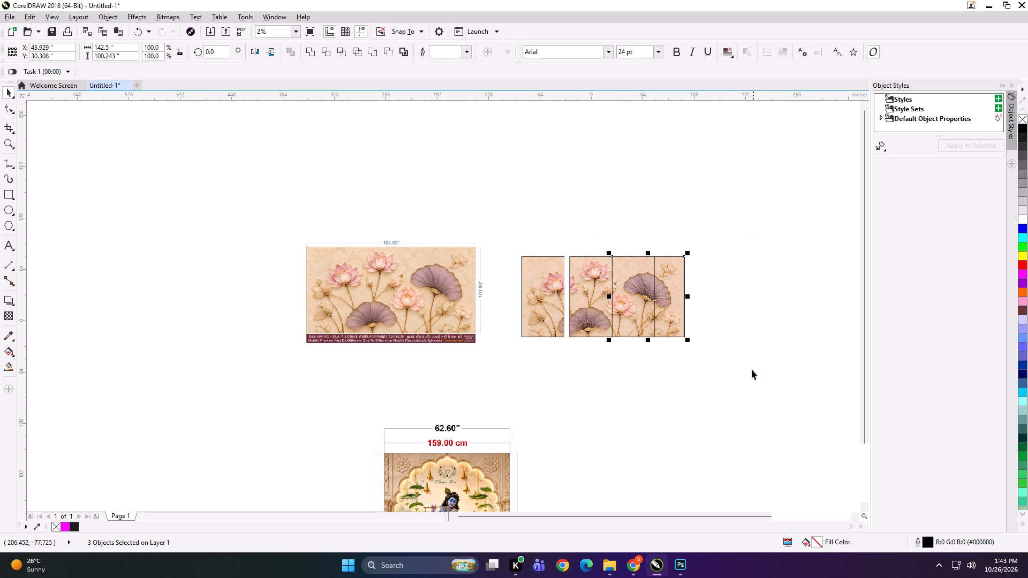
# Nudge the fourth panel to the right to open a similar gap after the third panel.
pyautogui.moveTo(629, 229); pyautogui.dragTo(739, 384)
pyautogui.press('Right')
pyautogui.press('Right')
pyautogui.press('Right')
pyautogui.press('Right')
pyautogui.press('Right')
pyautogui.press('Right')
pyautogui.press('Right')
pyautogui.press('Right')
pyautogui.press('Right')
pyautogui.press('Right')
pyautogui.press('Right')
pyautogui.press('Right')
pyautogui.press('Right')
pyautogui.press('Right')
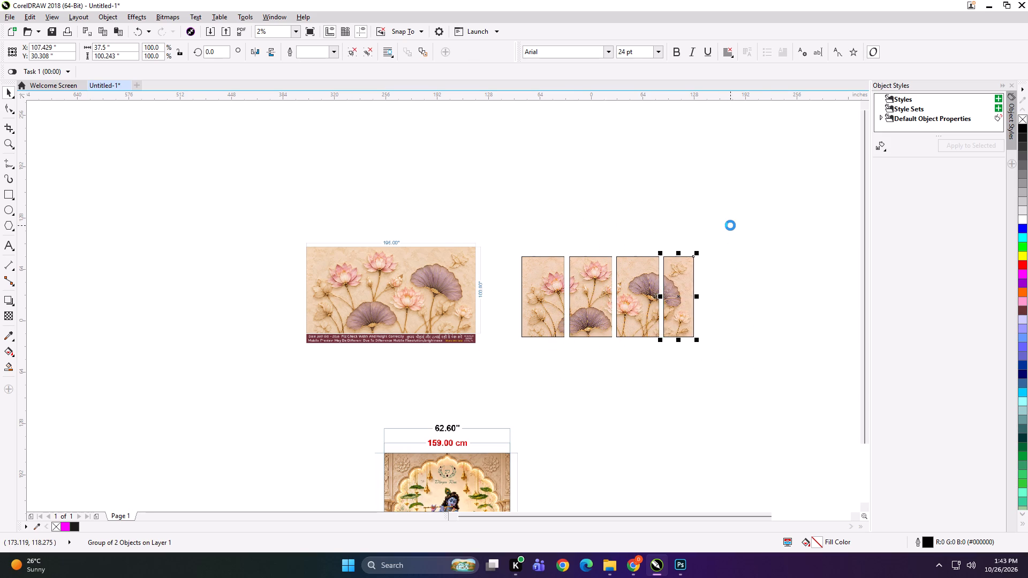
# Move the four separated panels next to the 195 x 100 in lotus preview and group them with it.
pyautogui.moveTo(730, 225); pyautogui.dragTo(487, 364)
pyautogui.moveTo(534, 292); pyautogui.dragTo(508, 284)
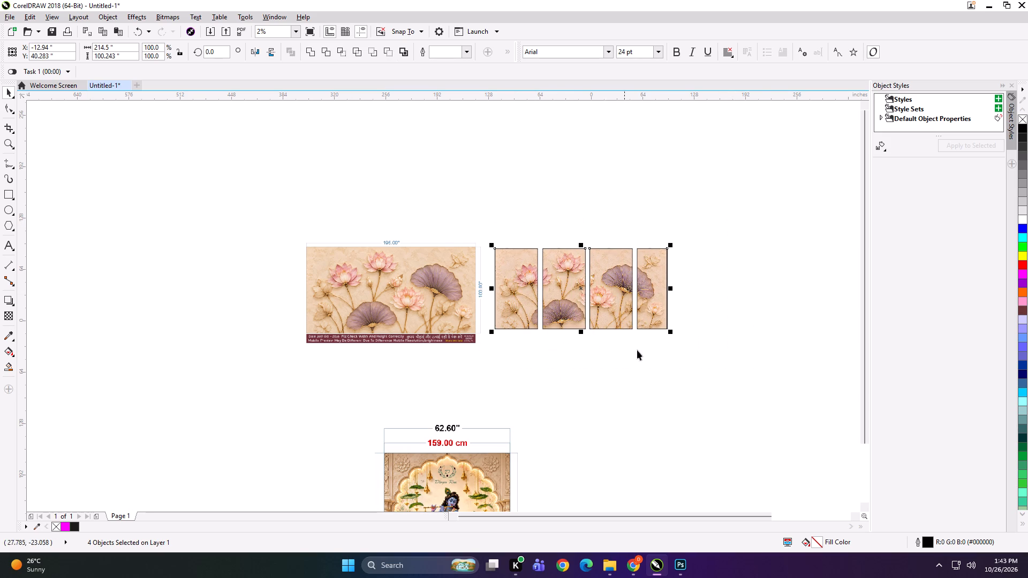
pyautogui.keyDown('shift'); pyautogui.click(476, 303); pyautogui.keyUp('shift')
pyautogui.hotkey('ctrl', 'g')
# Scale the grouped preview and panels down proportionally about their centre to about 6 in wide.
pyautogui.keyDown('shift'); pyautogui.moveTo(674, 349); pyautogui.dragTo(513, 313); pyautogui.keyUp('shift')
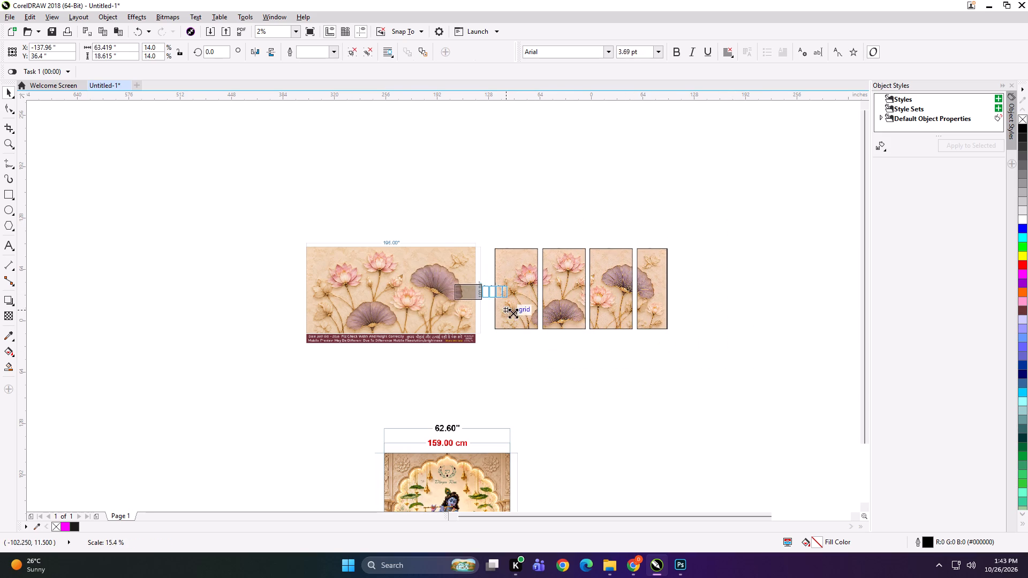
pyautogui.keyDown('shift'); pyautogui.moveTo(513, 313); pyautogui.dragTo(500, 306); pyautogui.keyUp('shift')
pyautogui.scroll(4, 484, 294)
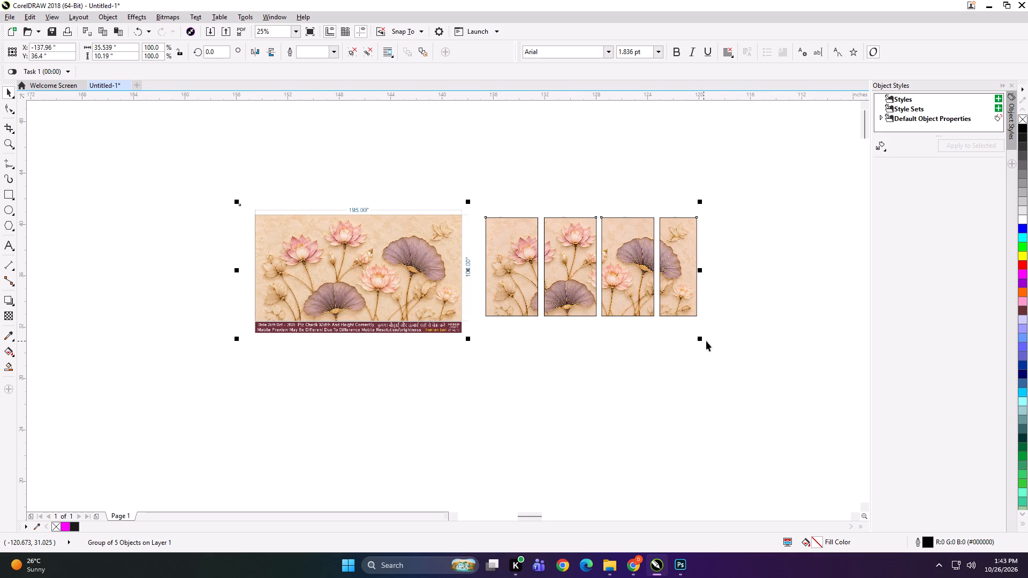
pyautogui.keyDown('shift'); pyautogui.moveTo(701, 342); pyautogui.dragTo(533, 290); pyautogui.keyUp('shift')
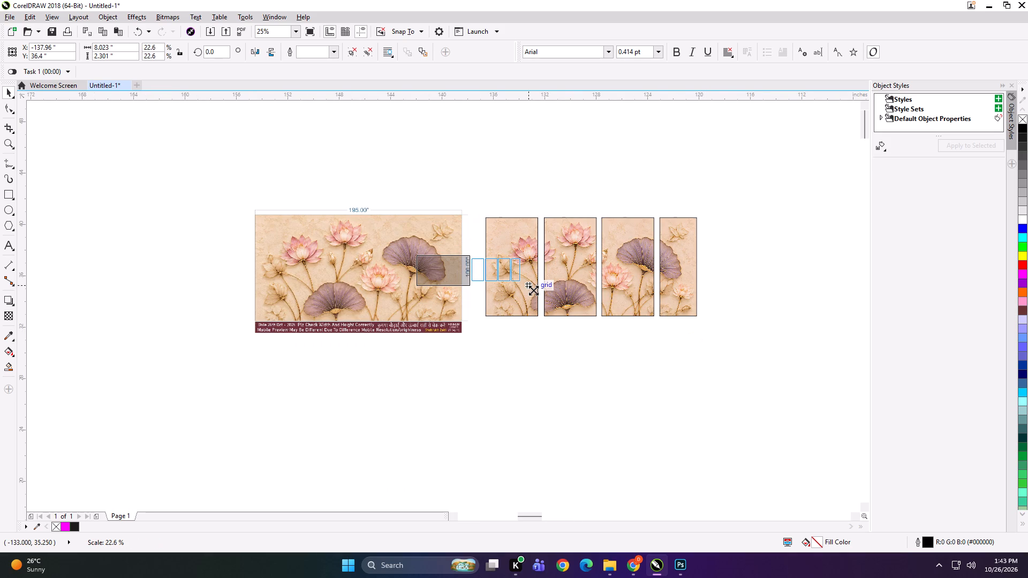
pyautogui.keyDown('shift'); pyautogui.moveTo(533, 290); pyautogui.dragTo(538, 290); pyautogui.keyUp('shift')
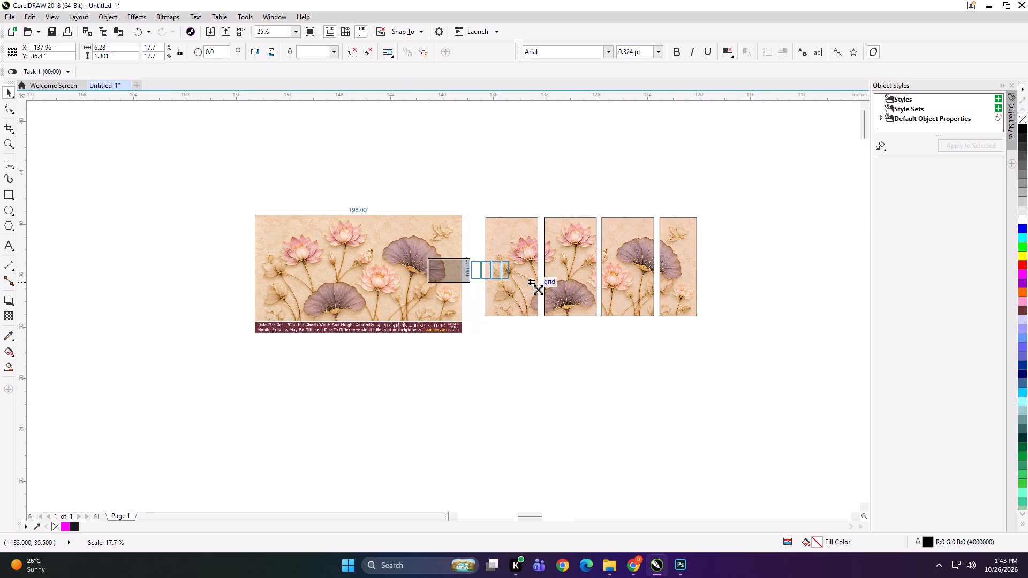
pyautogui.keyDown('shift'); pyautogui.moveTo(538, 290); pyautogui.dragTo(542, 290); pyautogui.keyUp('shift')
# Export the reduced group of preview and panels under the file name "FSDGFDGH".
pyautogui.scroll(2, 468, 262)
pyautogui.hotkey('ctrl', 'e')
pyautogui.write('FSDGFDGH')
pyautogui.press('Return')
pyautogui.press('Return')
pyautogui.press('Return')
pyautogui.press('Return')
# Delete the reduced lotus preview and panel group from the page.
pyautogui.press('Delete')
pyautogui.press('F4')
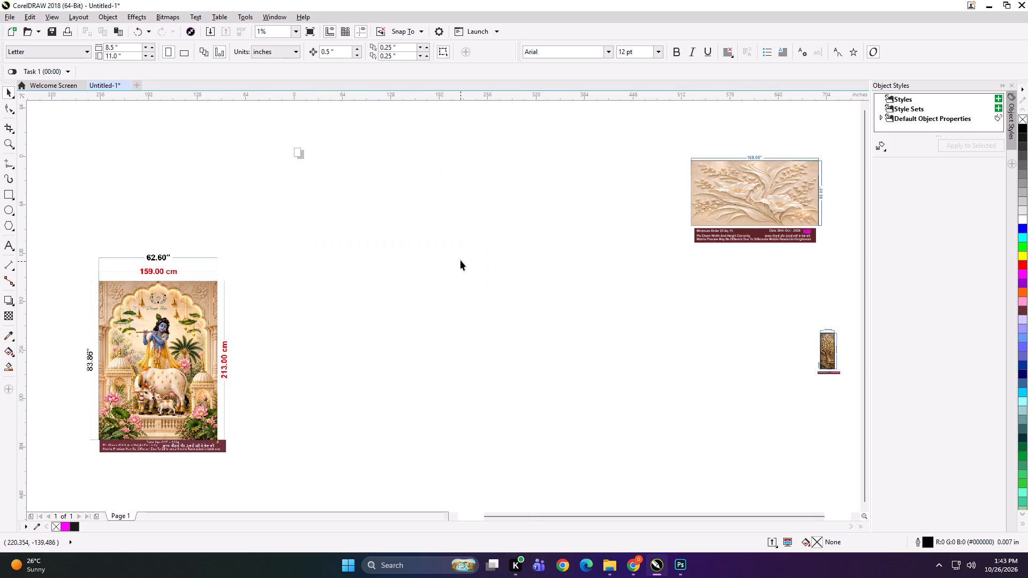
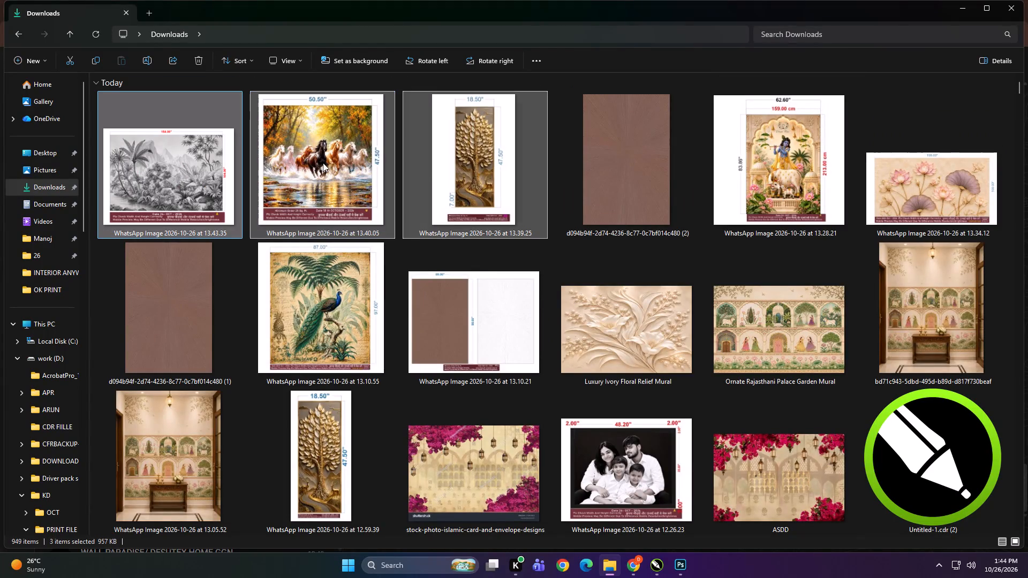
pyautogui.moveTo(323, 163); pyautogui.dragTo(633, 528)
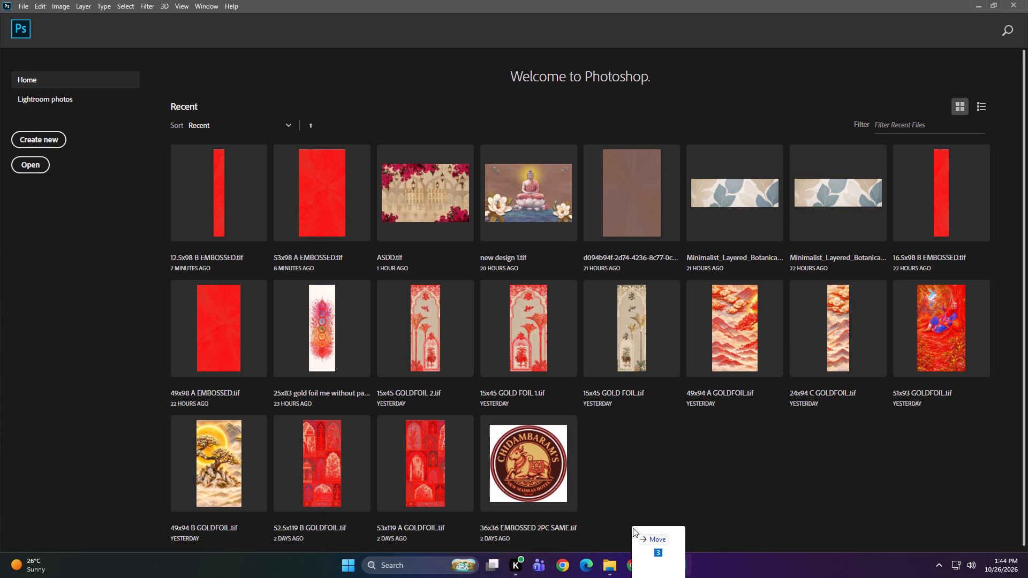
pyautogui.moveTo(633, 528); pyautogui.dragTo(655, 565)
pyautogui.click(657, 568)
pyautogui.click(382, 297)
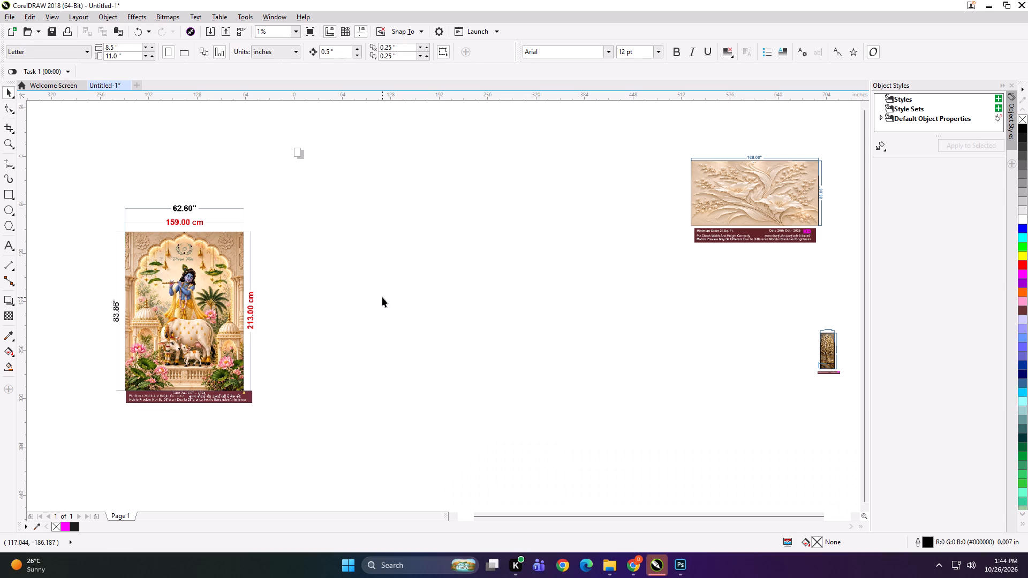
# Bring the three selected WhatsApp previews (jungle, running horses and golden tree) from Downloads into the CorelDRAW page.
pyautogui.click(613, 564)
pyautogui.moveTo(283, 131); pyautogui.dragTo(619, 529)
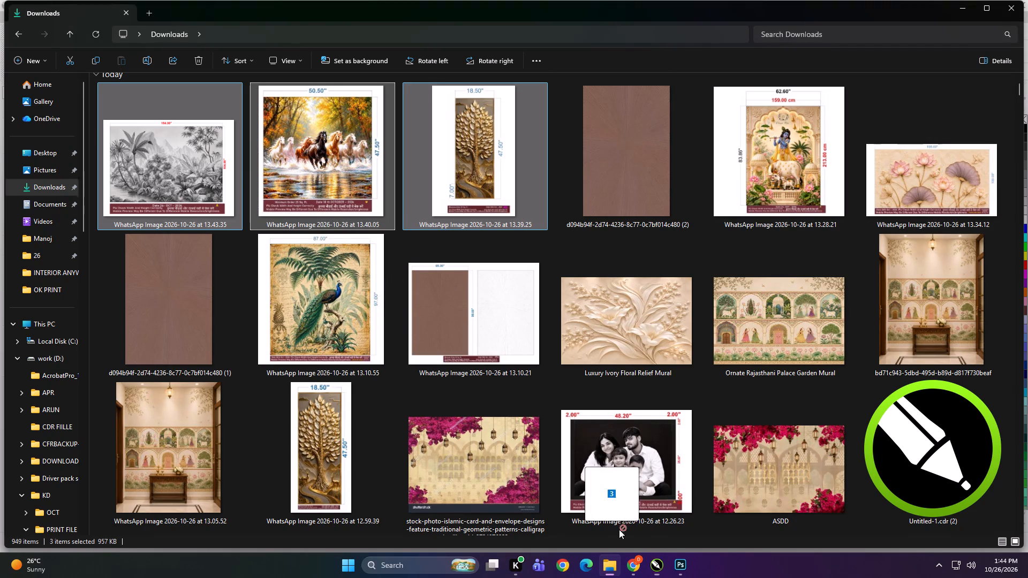
pyautogui.moveTo(619, 529); pyautogui.dragTo(413, 264)
# Enlarge the three stacked imported previews together proportionally to about 3,050% of their imported size.
pyautogui.moveTo(376, 232); pyautogui.dragTo(455, 310)
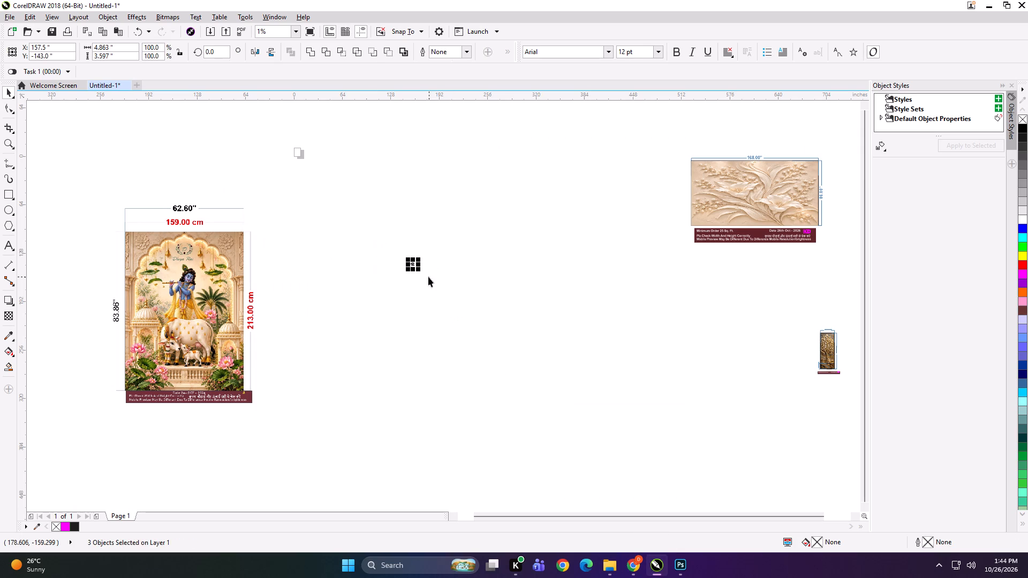
pyautogui.keyDown('shift'); pyautogui.moveTo(419, 271); pyautogui.dragTo(473, 333); pyautogui.keyUp('shift')
pyautogui.click(479, 374)
# Spread the enlarged previews apart, placing the horses and golden tree side by side and the jungle preview below them.
pyautogui.moveTo(421, 266); pyautogui.dragTo(498, 399)
pyautogui.moveTo(395, 246); pyautogui.dragTo(460, 172)
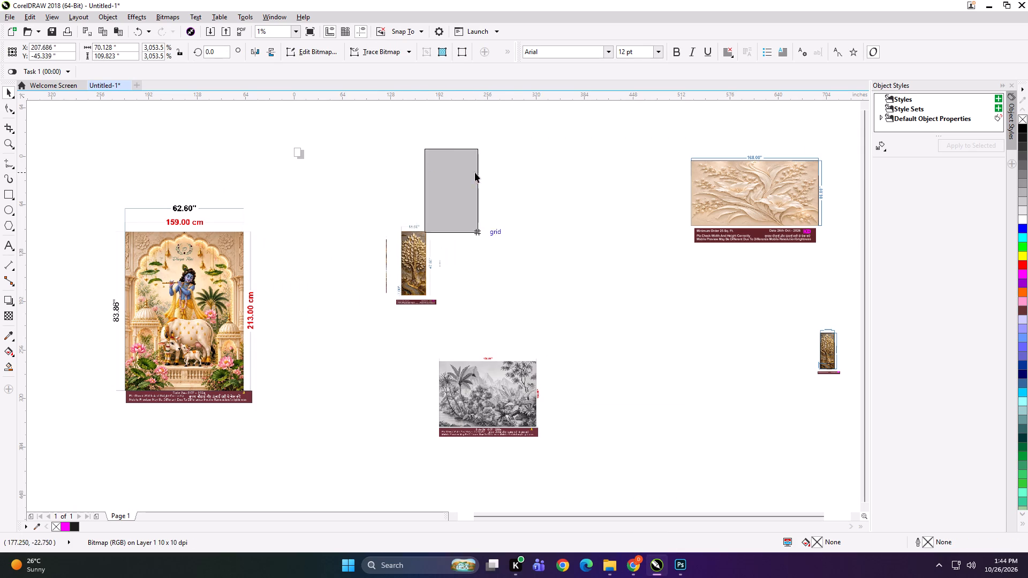
pyautogui.moveTo(410, 271); pyautogui.dragTo(405, 194)
pyautogui.moveTo(464, 371); pyautogui.dragTo(525, 366)
pyautogui.click(425, 314)
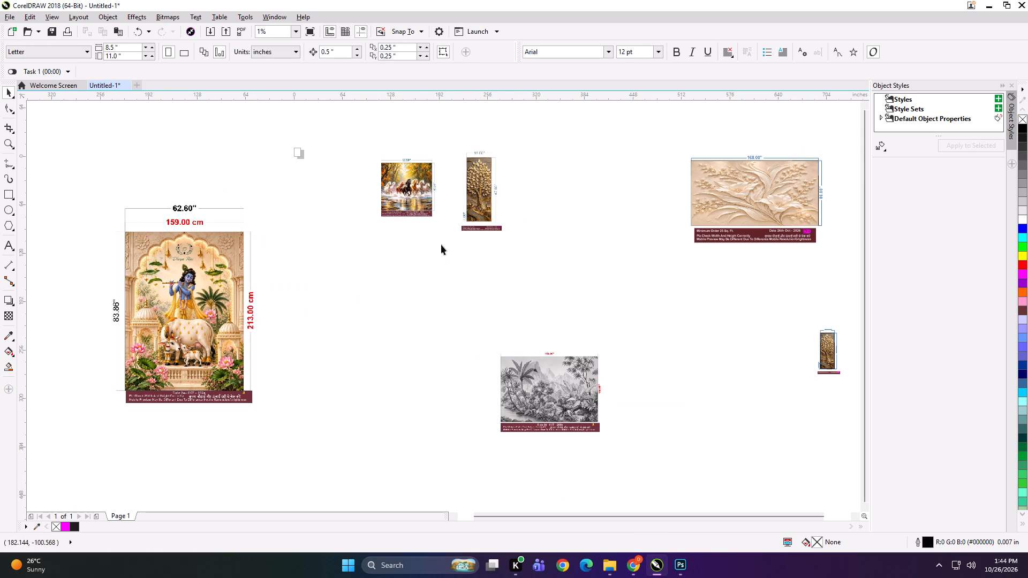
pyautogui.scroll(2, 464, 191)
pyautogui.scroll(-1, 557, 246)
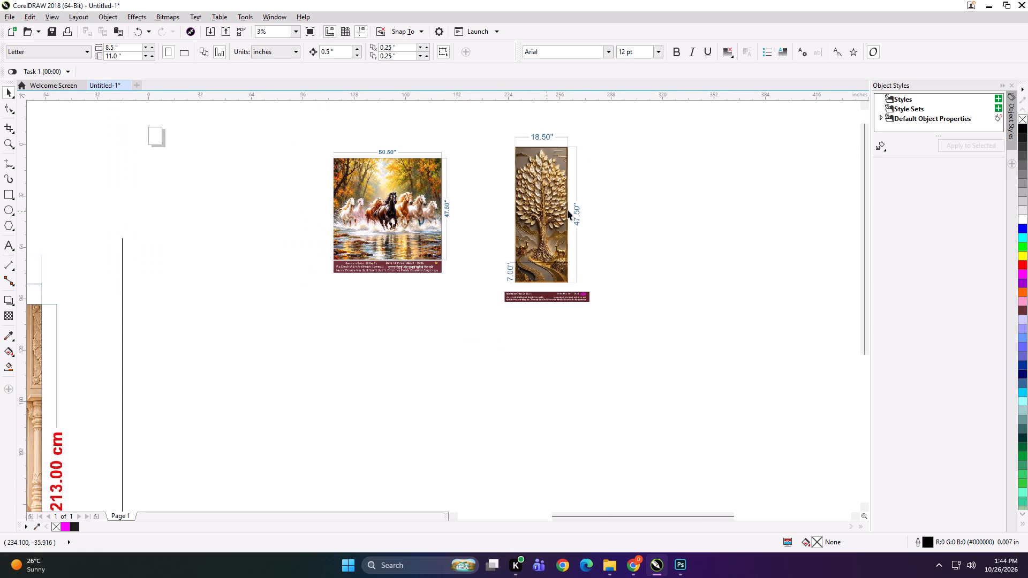